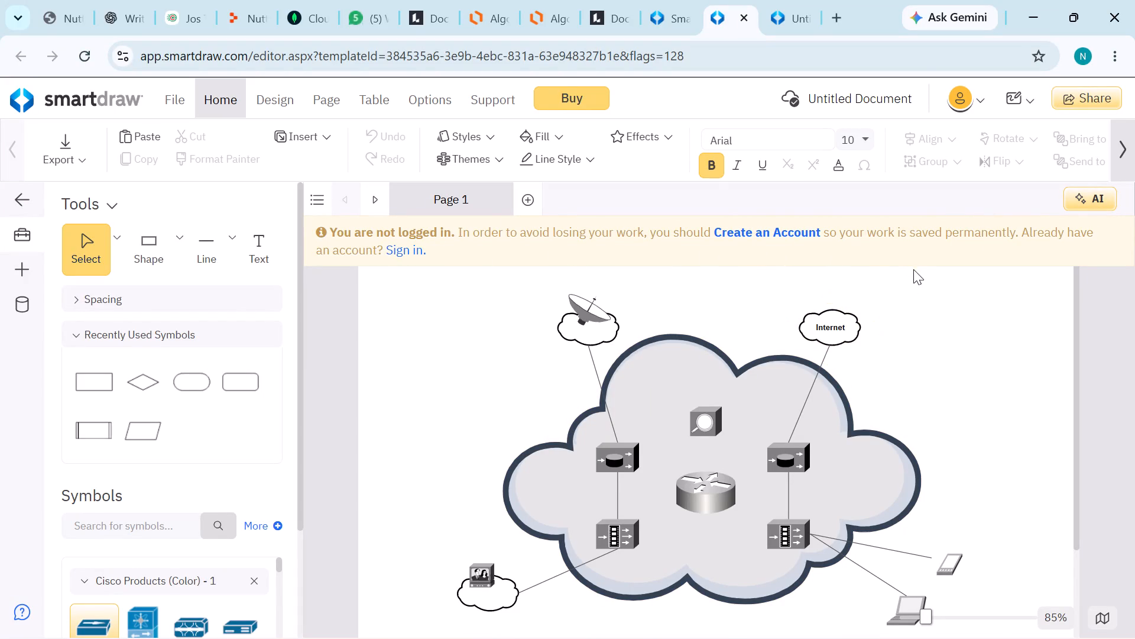
# Move the Internet cloud slightly up and to the right, farther away from the large central cloud.
pyautogui.click(837, 344)
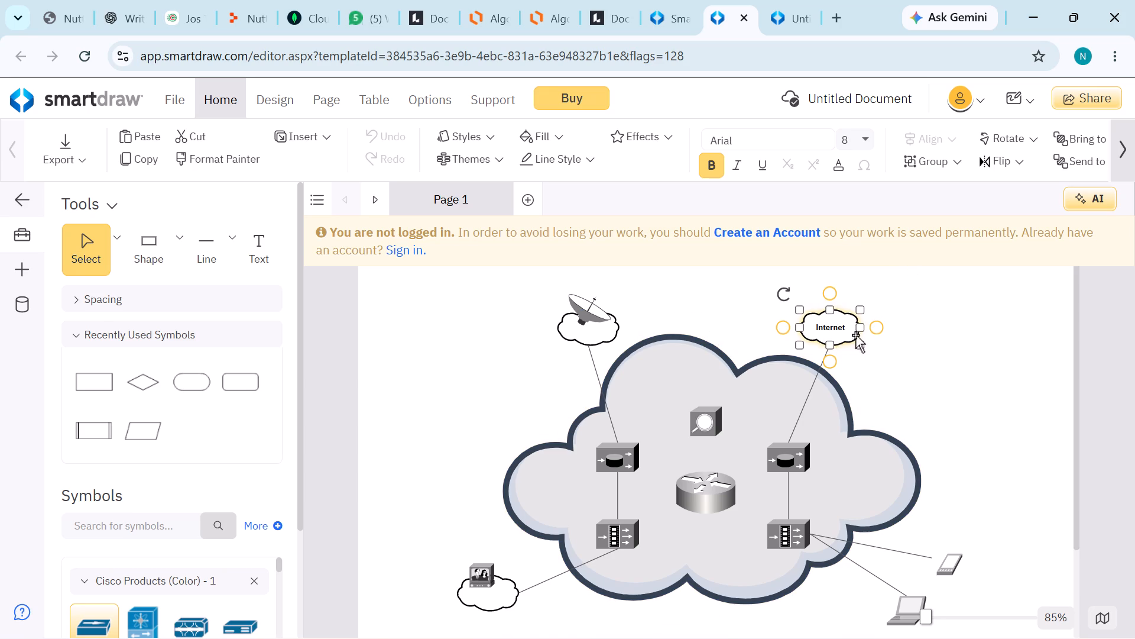
pyautogui.moveTo(854, 339); pyautogui.dragTo(867, 341)
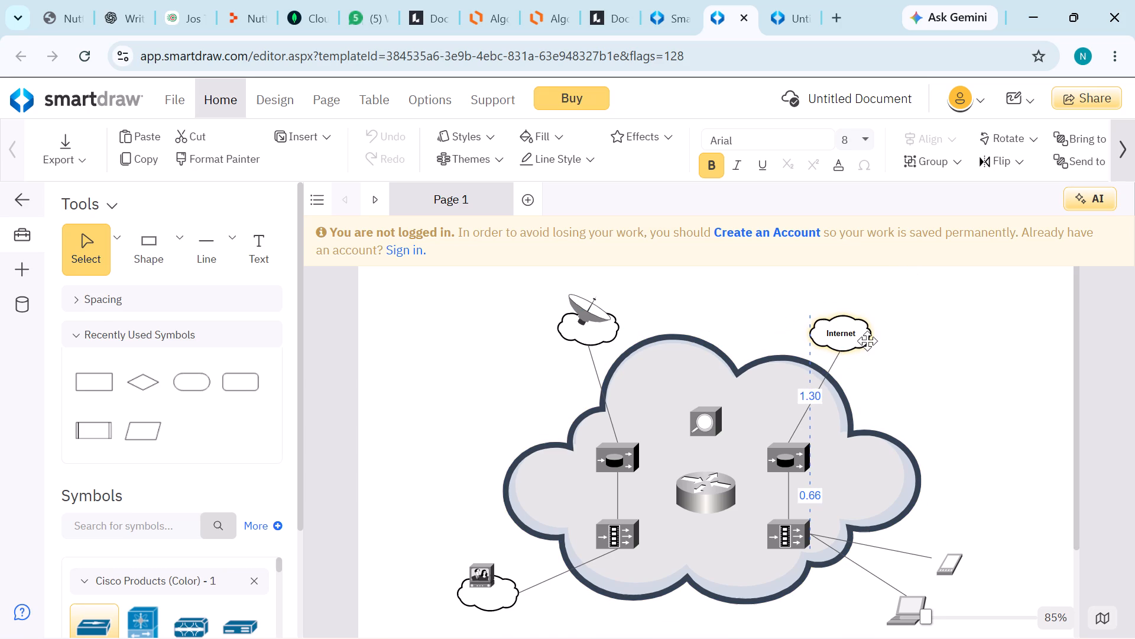
pyautogui.moveTo(867, 341); pyautogui.dragTo(870, 322)
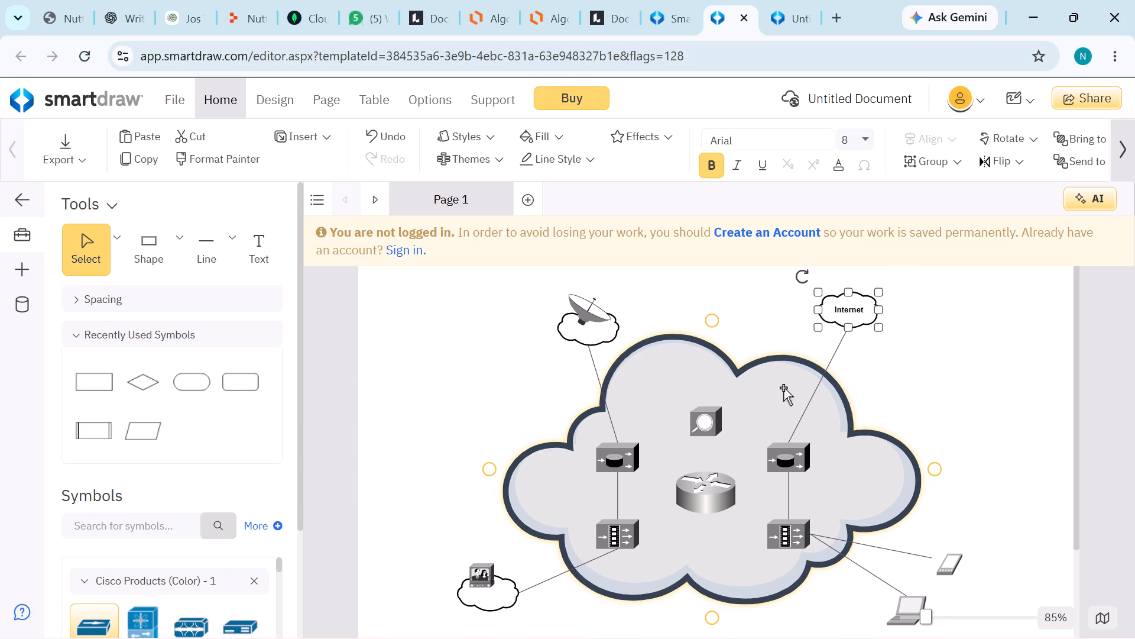
# Widen the small cloud behind the satellite dish and shift it slightly upward.
pyautogui.click(607, 323)
pyautogui.click(563, 337)
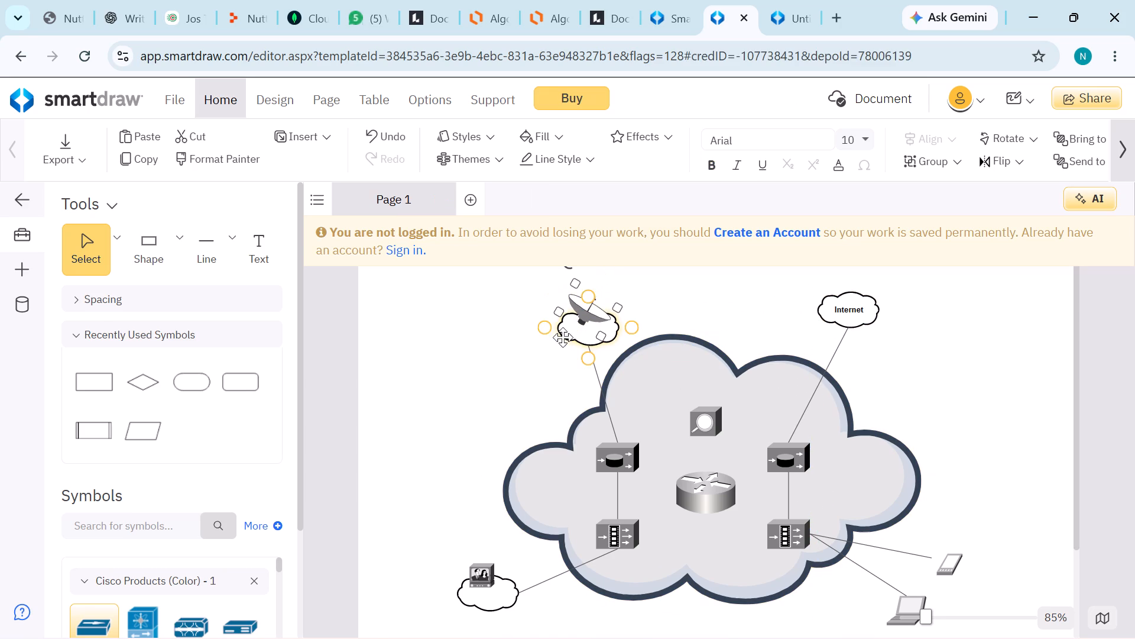
pyautogui.moveTo(554, 324); pyautogui.dragTo(542, 320)
pyautogui.moveTo(618, 335); pyautogui.dragTo(623, 336)
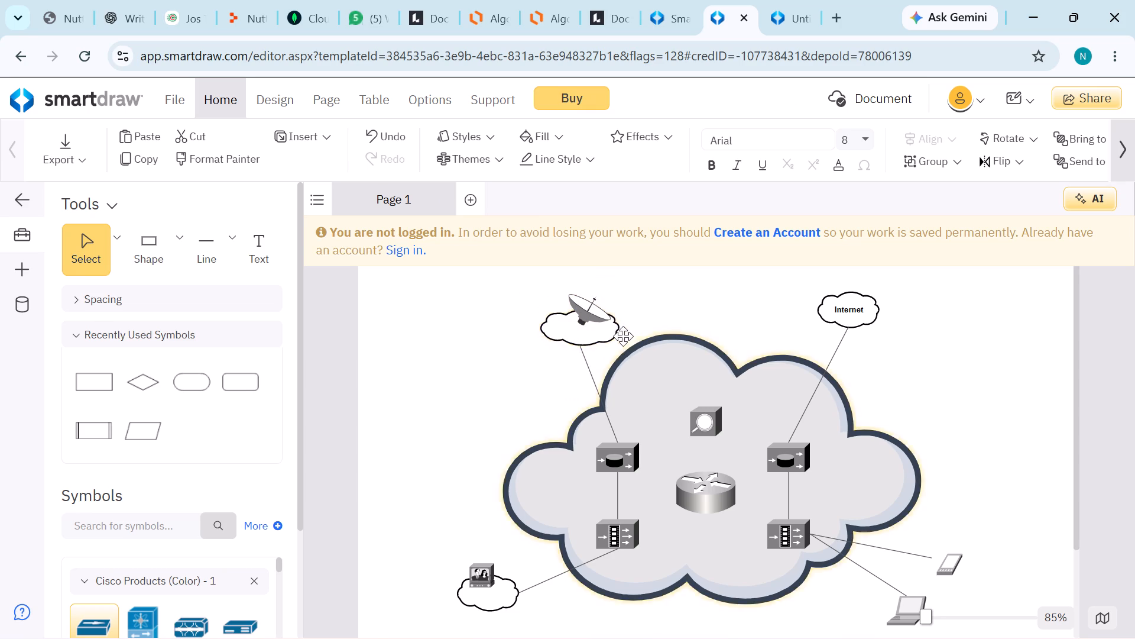
pyautogui.moveTo(623, 336); pyautogui.dragTo(622, 330)
# Enlarge the satellite dish and reposition it over its small cloud.
pyautogui.moveTo(584, 305); pyautogui.dragTo(563, 297)
pyautogui.click(592, 314)
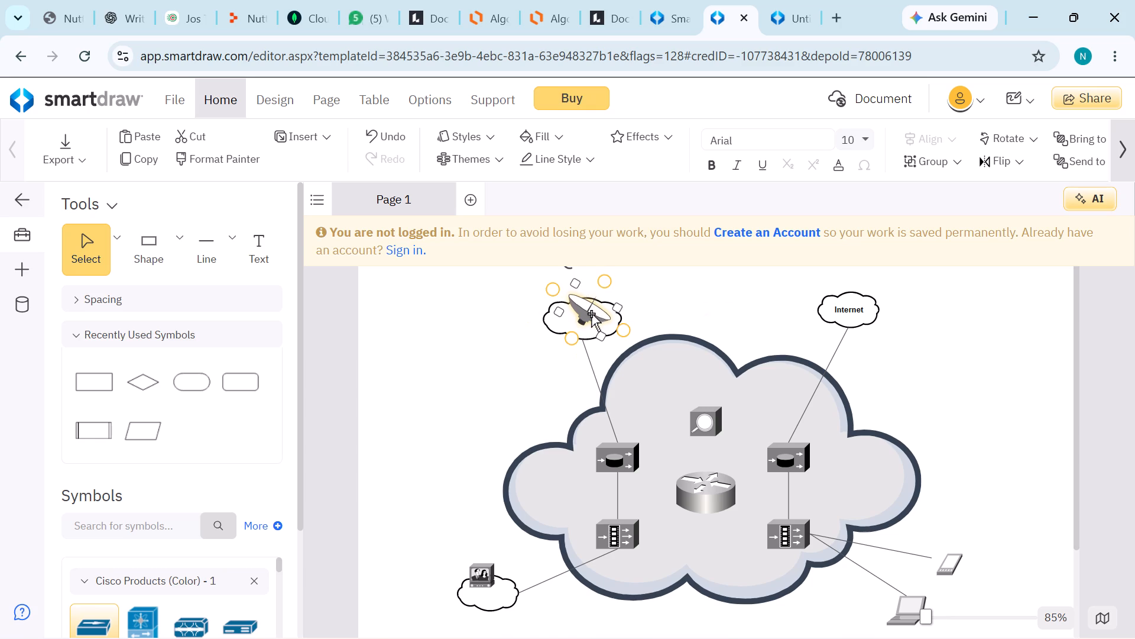
pyautogui.moveTo(579, 298); pyautogui.dragTo(571, 304)
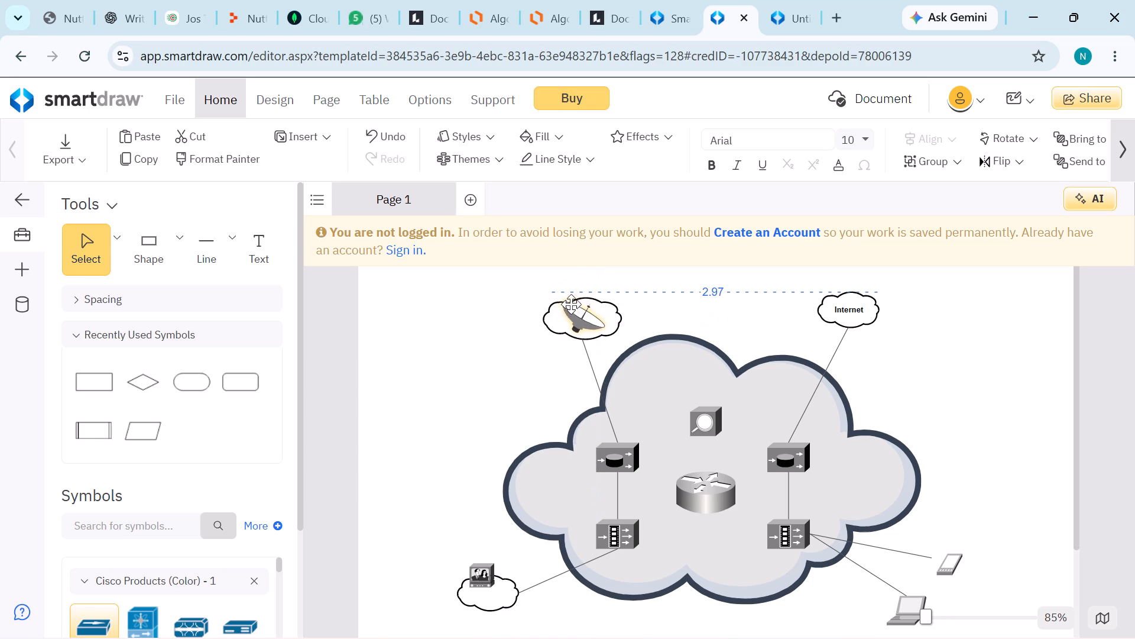
pyautogui.moveTo(571, 304); pyautogui.dragTo(577, 306)
pyautogui.moveTo(615, 316); pyautogui.dragTo(617, 330)
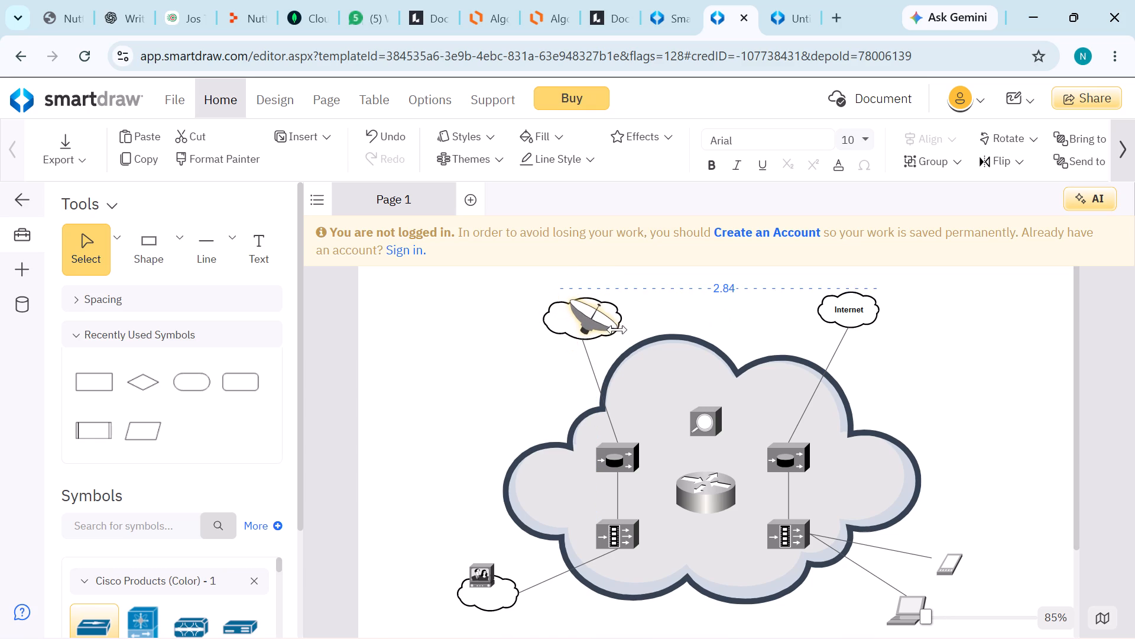
pyautogui.moveTo(617, 330); pyautogui.dragTo(619, 327)
pyautogui.moveTo(621, 314); pyautogui.dragTo(622, 319)
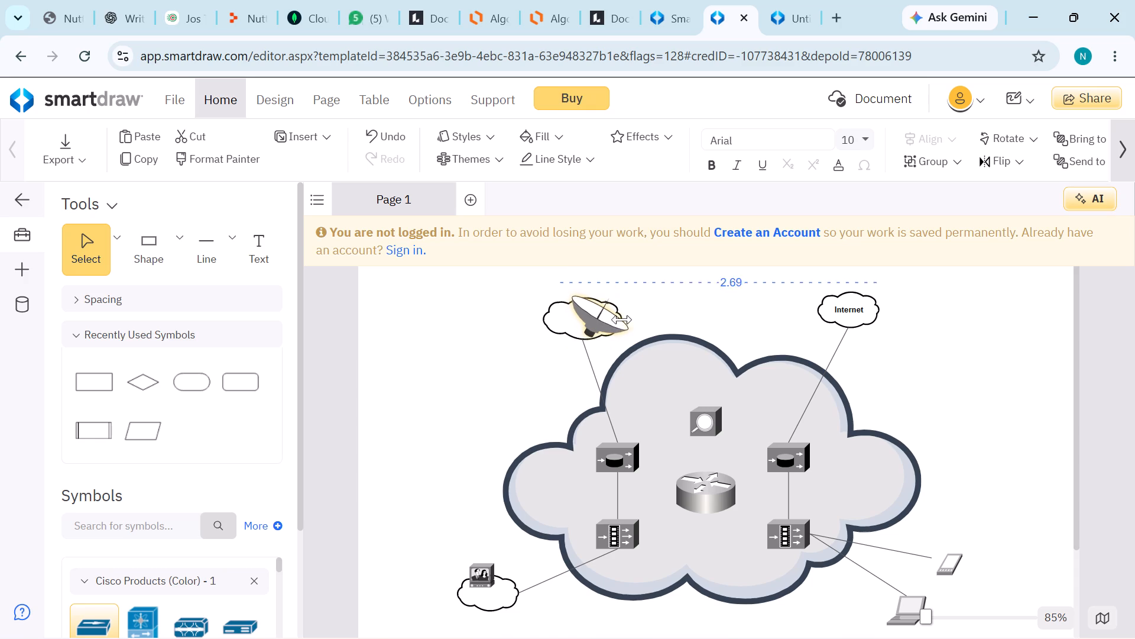
pyautogui.moveTo(622, 319); pyautogui.dragTo(620, 319)
pyautogui.moveTo(622, 315); pyautogui.dragTo(622, 317)
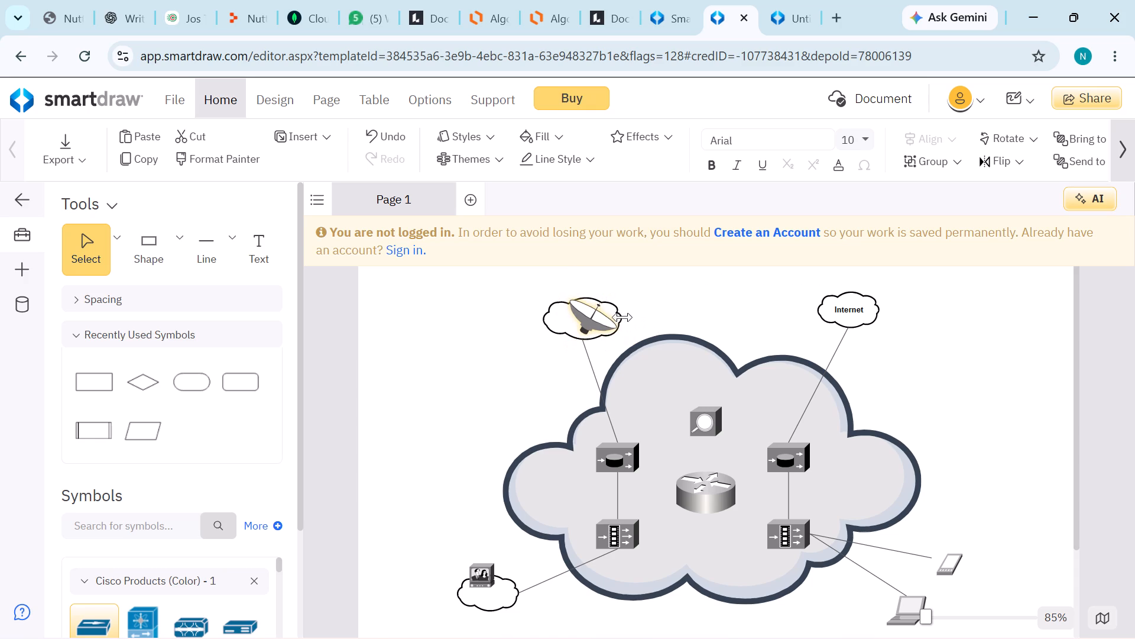
pyautogui.moveTo(622, 317); pyautogui.dragTo(650, 322)
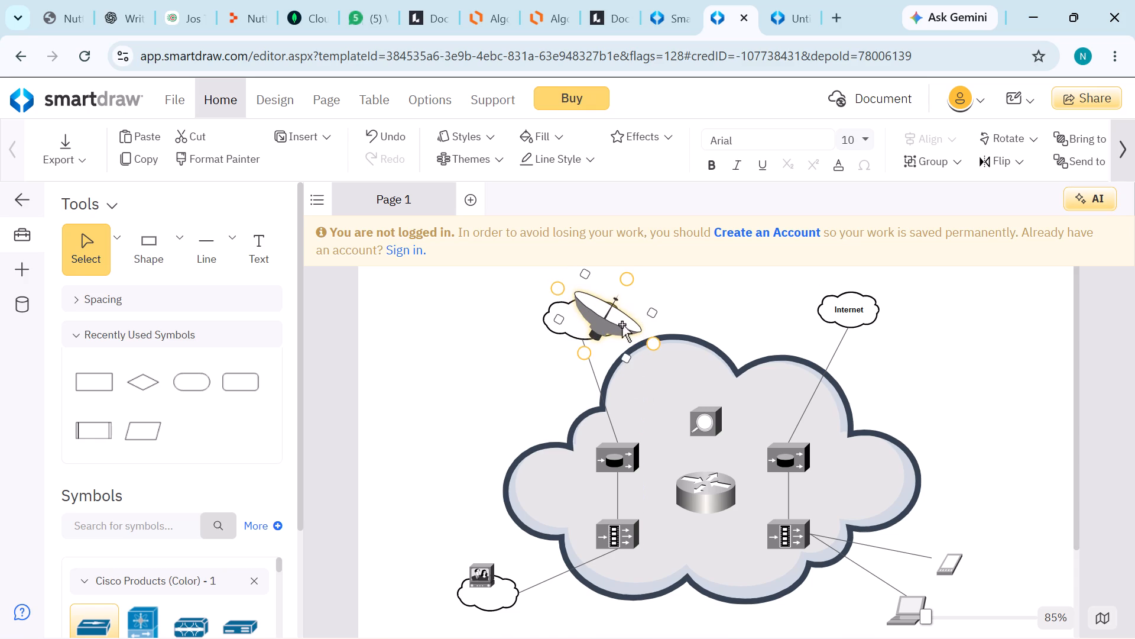
pyautogui.moveTo(619, 324); pyautogui.dragTo(612, 314)
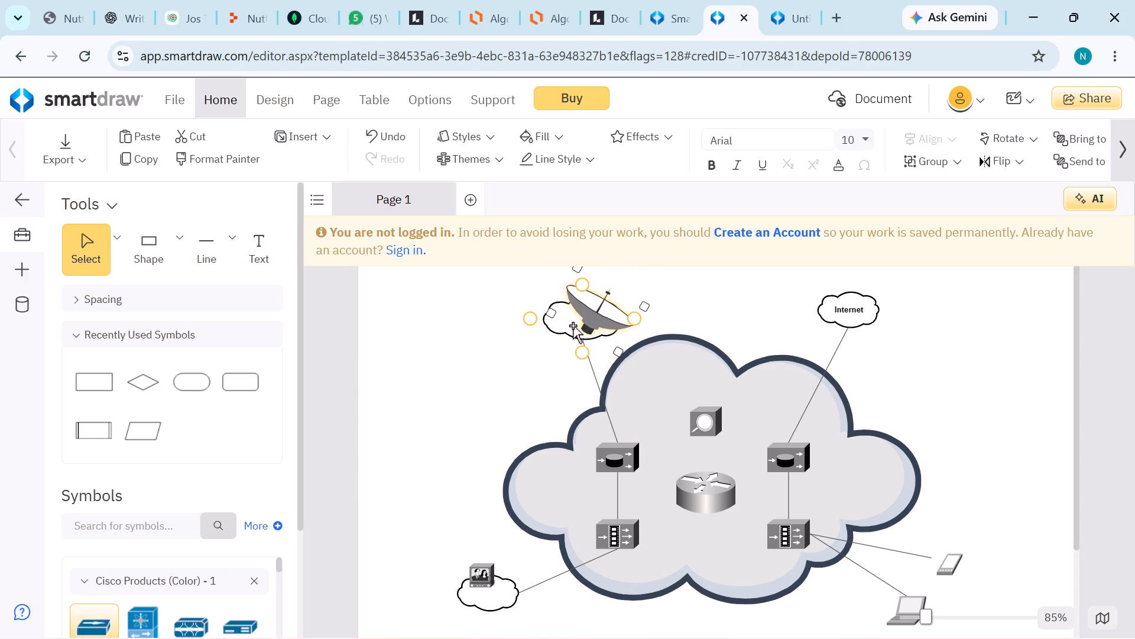
pyautogui.moveTo(547, 314); pyautogui.dragTo(534, 319)
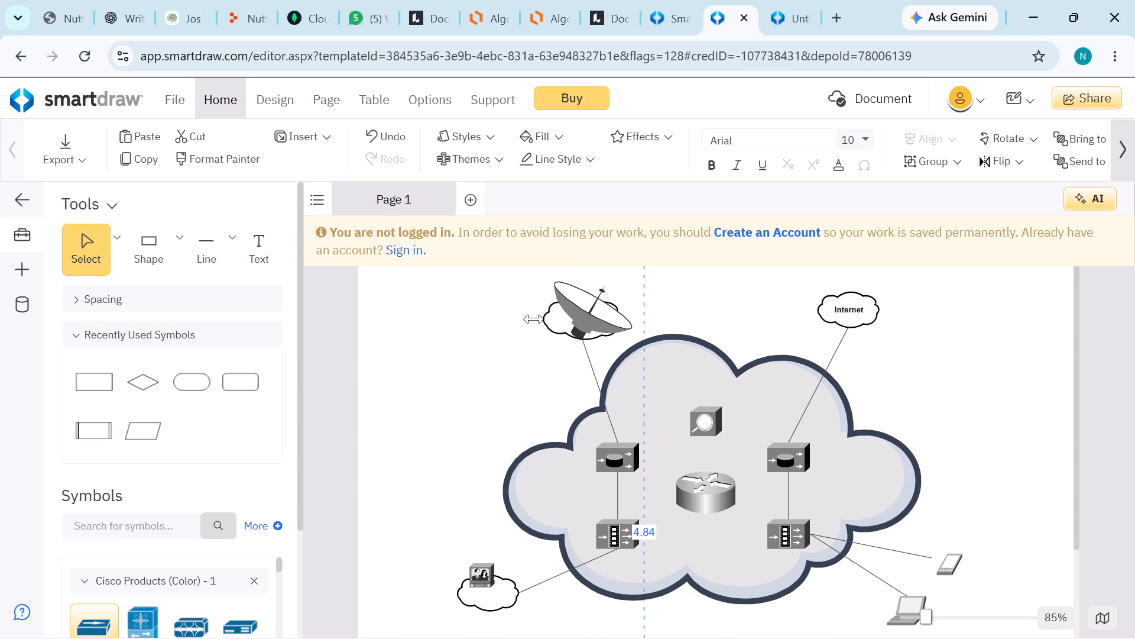
pyautogui.moveTo(534, 319); pyautogui.dragTo(557, 312)
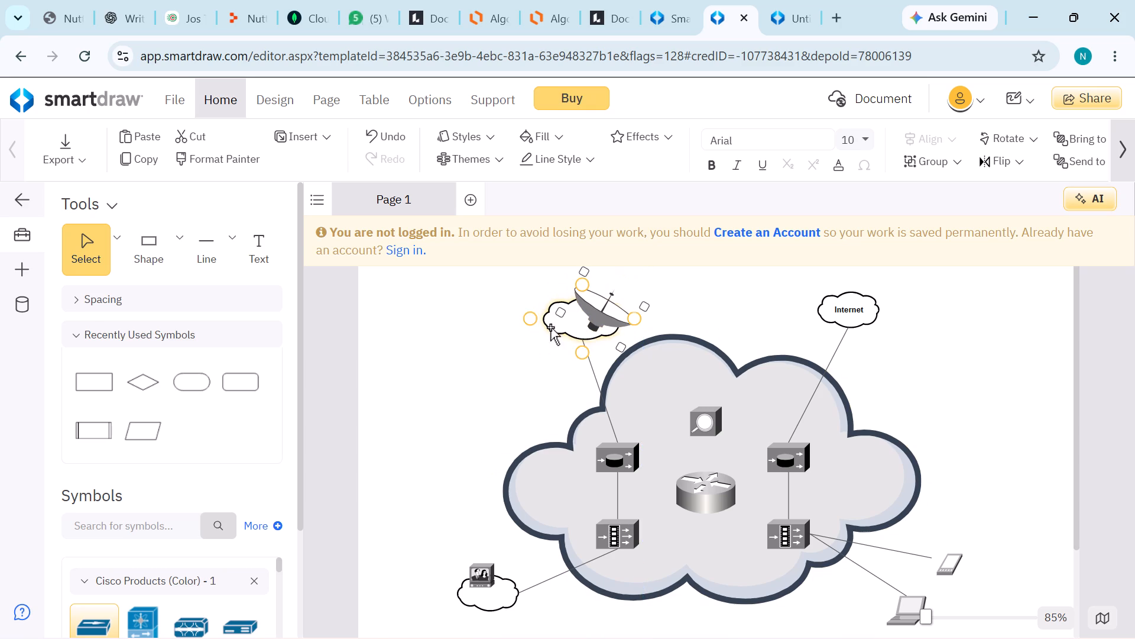
# Make the satellite dish's cloud slightly taller and centre the dish over it.
pyautogui.click(531, 347)
pyautogui.click(569, 324)
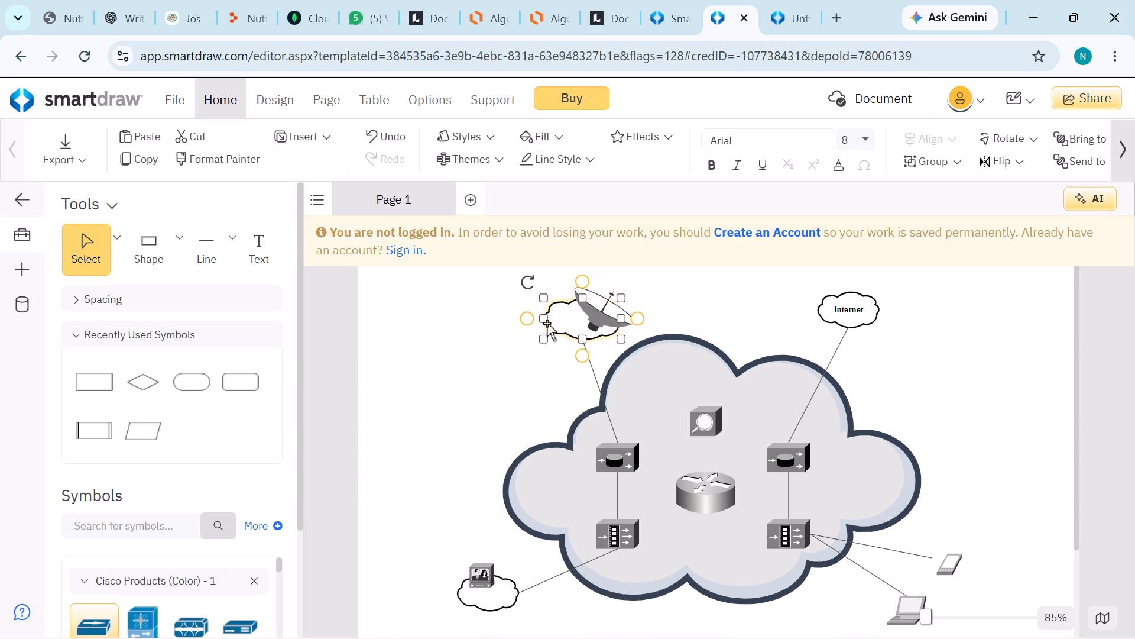
pyautogui.moveTo(583, 339); pyautogui.dragTo(584, 346)
pyautogui.moveTo(620, 327); pyautogui.dragTo(644, 327)
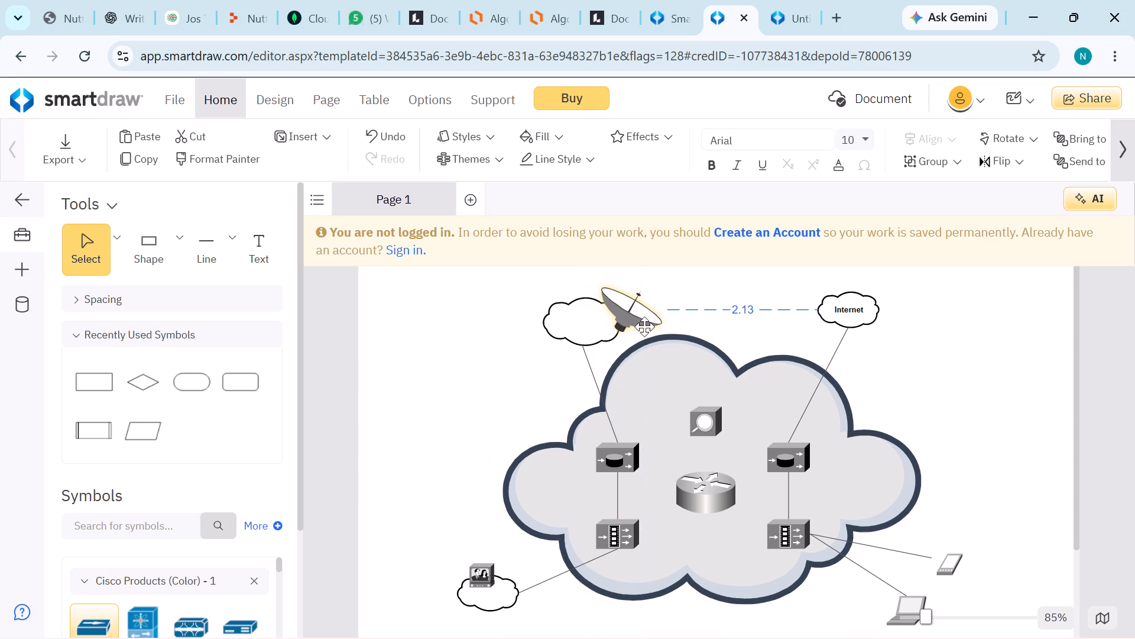
pyautogui.moveTo(644, 327); pyautogui.dragTo(608, 324)
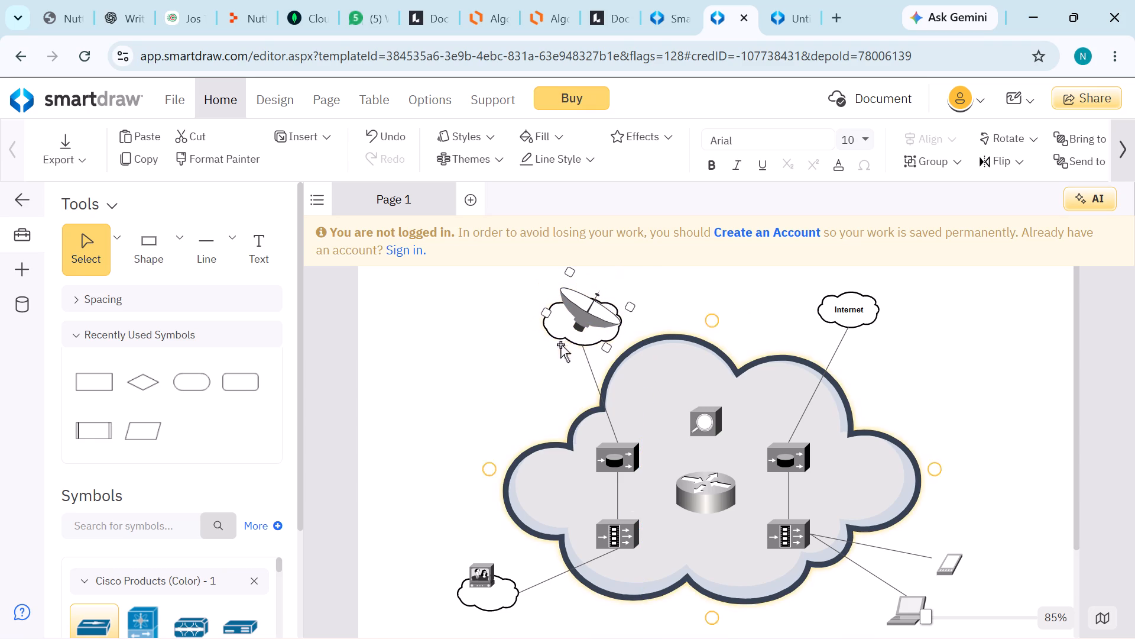
# Widen the satellite dish's cloud on both sides so it extends beyond the dish.
pyautogui.click(560, 344)
pyautogui.click(554, 325)
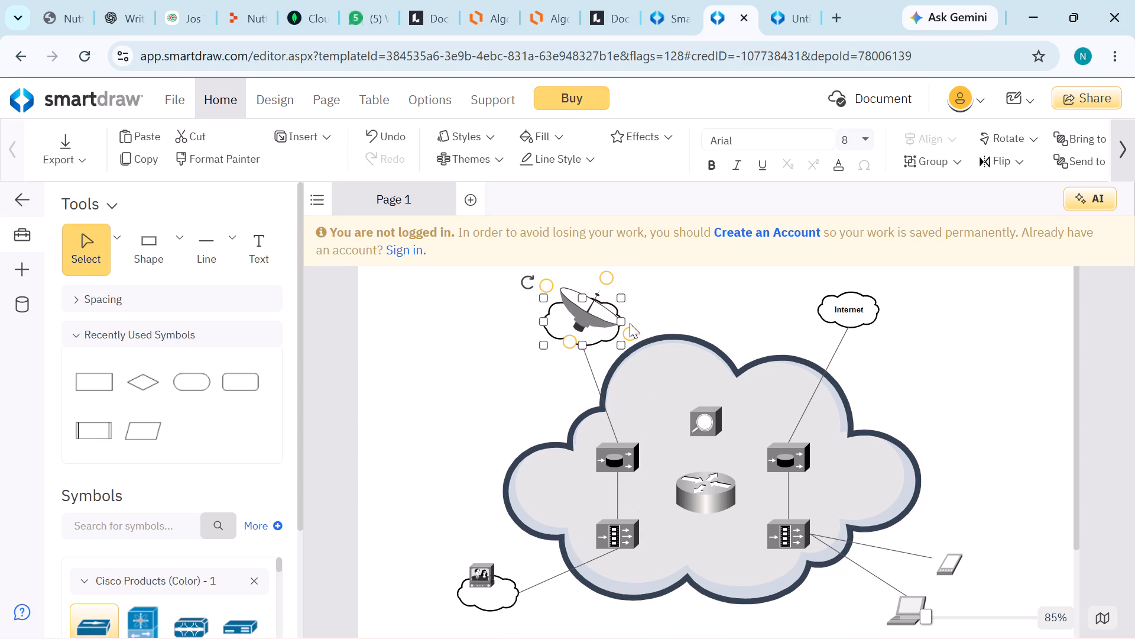
pyautogui.moveTo(624, 323); pyautogui.dragTo(644, 323)
pyautogui.moveTo(543, 322); pyautogui.dragTo(538, 323)
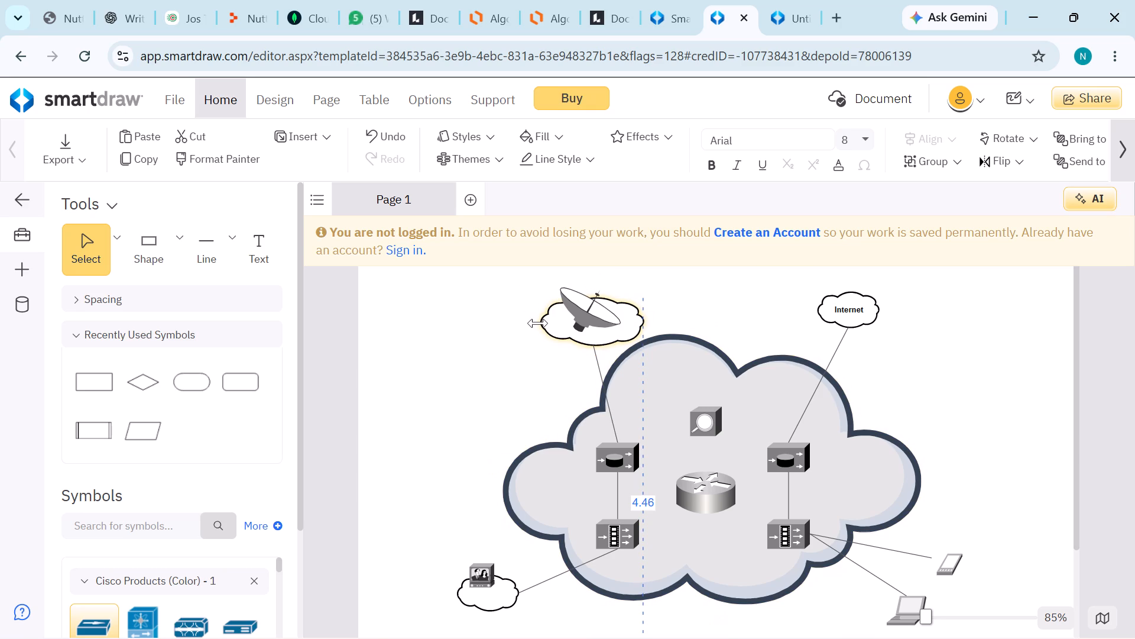
pyautogui.moveTo(538, 323); pyautogui.dragTo(531, 321)
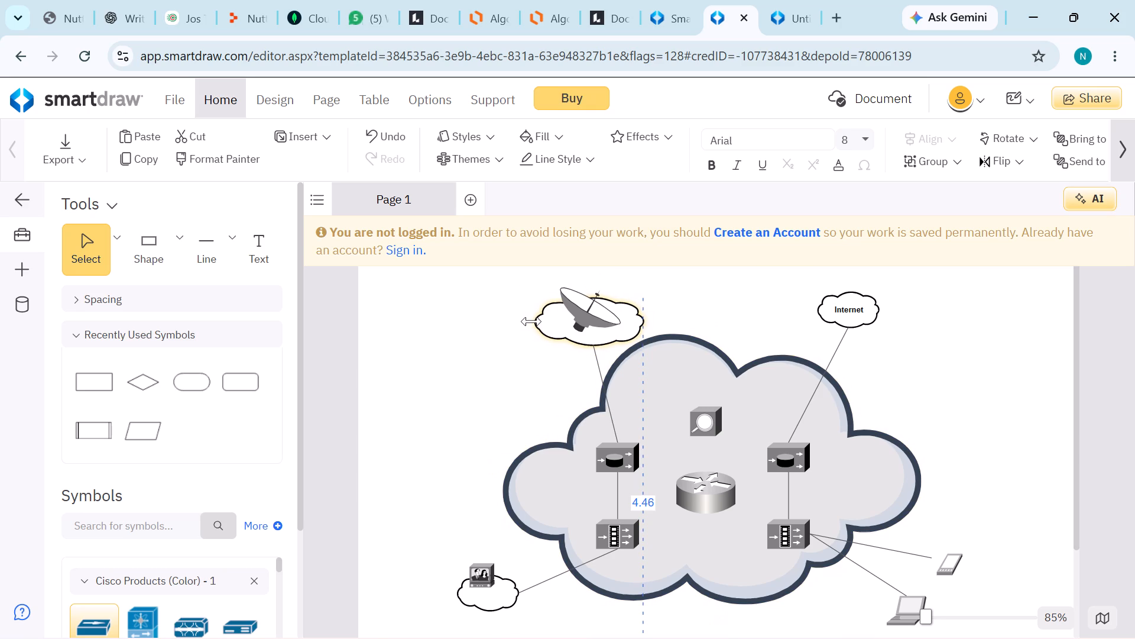
pyautogui.moveTo(531, 321); pyautogui.dragTo(533, 318)
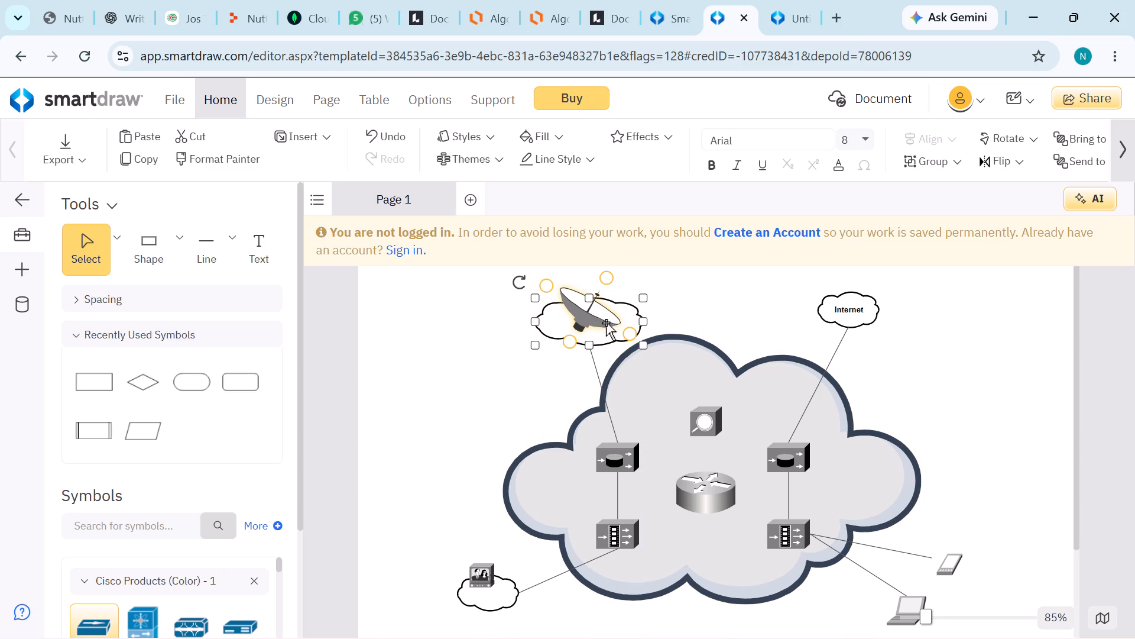
# Enlarge the satellite dish further and seat it centrally on top of its widened cloud.
pyautogui.moveTo(606, 323); pyautogui.dragTo(617, 315)
pyautogui.click(602, 298)
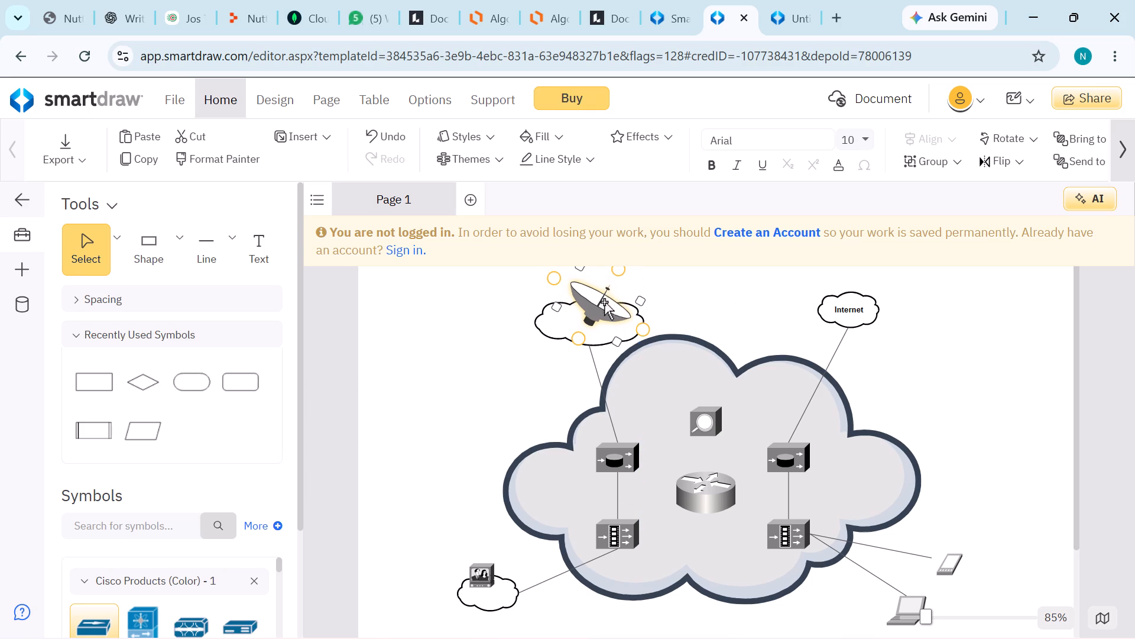
pyautogui.moveTo(641, 301); pyautogui.dragTo(669, 301)
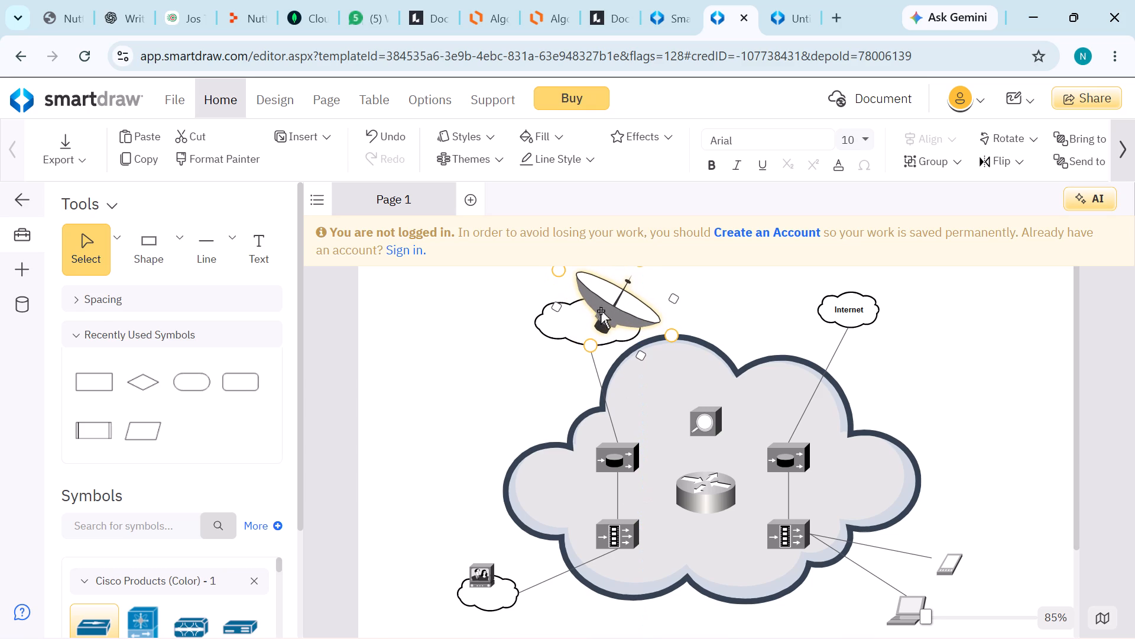
pyautogui.moveTo(601, 311); pyautogui.dragTo(583, 305)
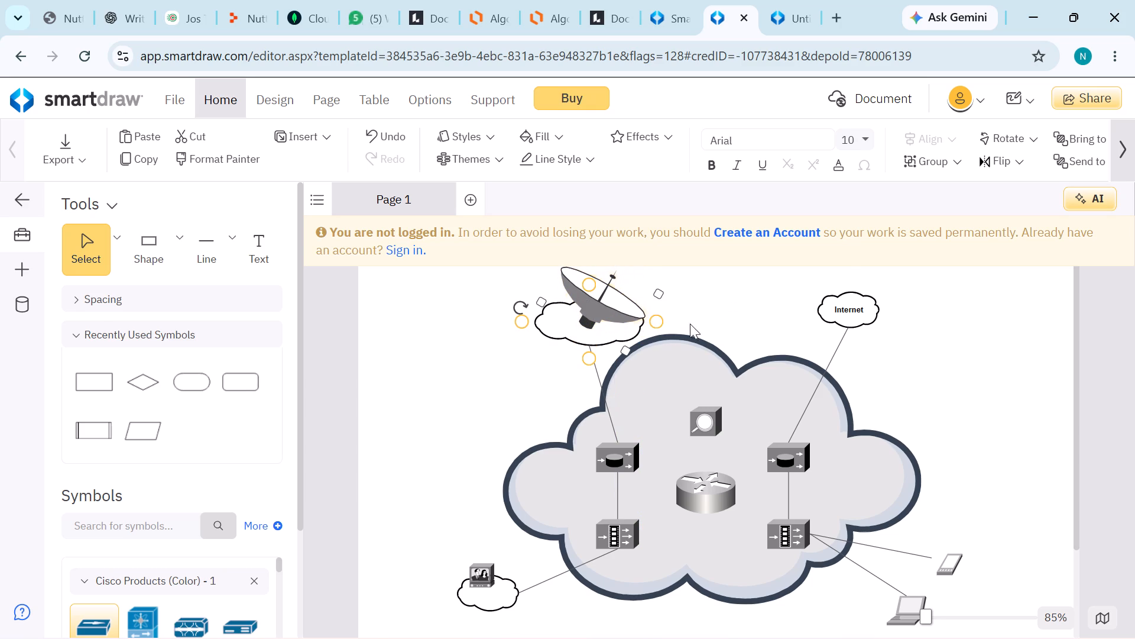
# Add a parallelogram connected by a line to the right side of the Internet cloud.
pyautogui.moveTo(888, 305); pyautogui.dragTo(910, 306)
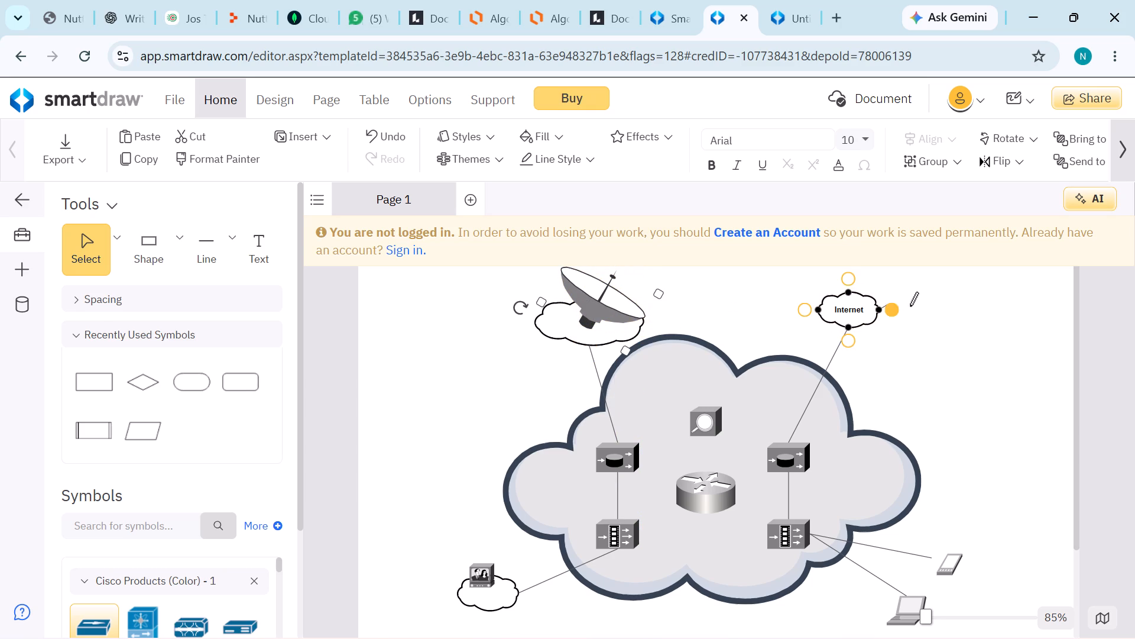
pyautogui.moveTo(910, 306); pyautogui.dragTo(918, 306)
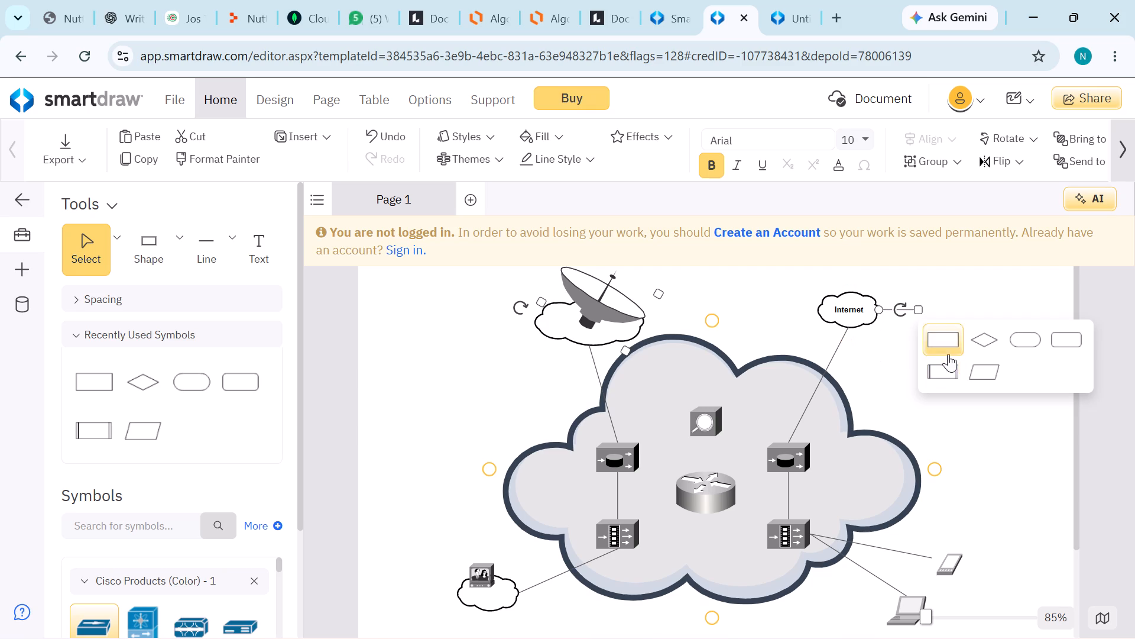
pyautogui.click(991, 364)
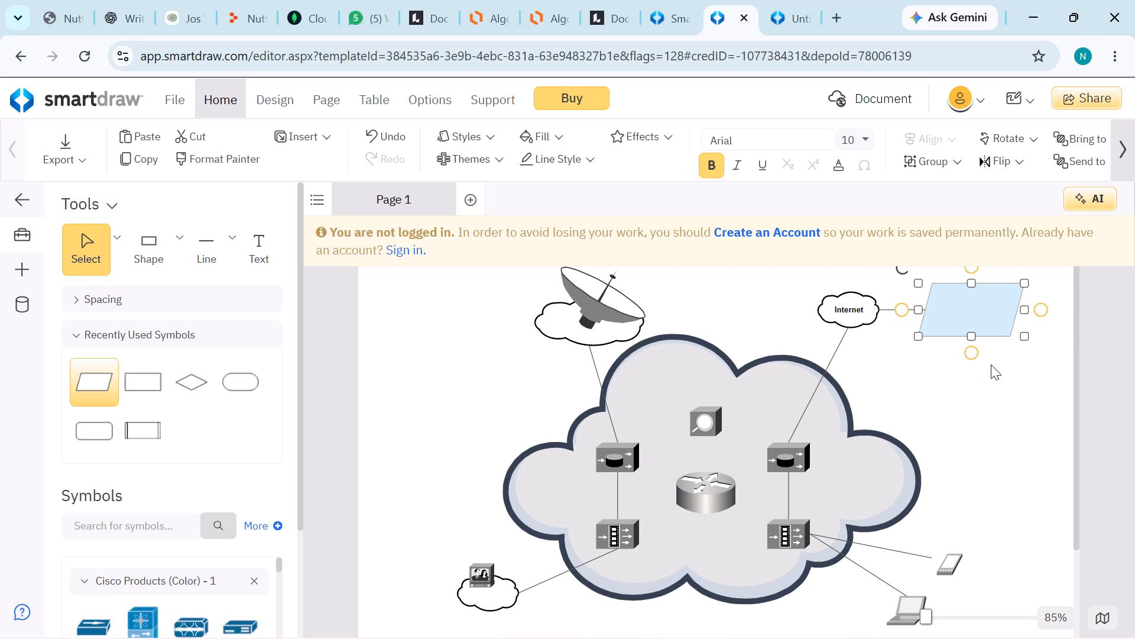
# Reduce the height of the blue parallelogram connected to the Internet cloud.
pyautogui.click(943, 380)
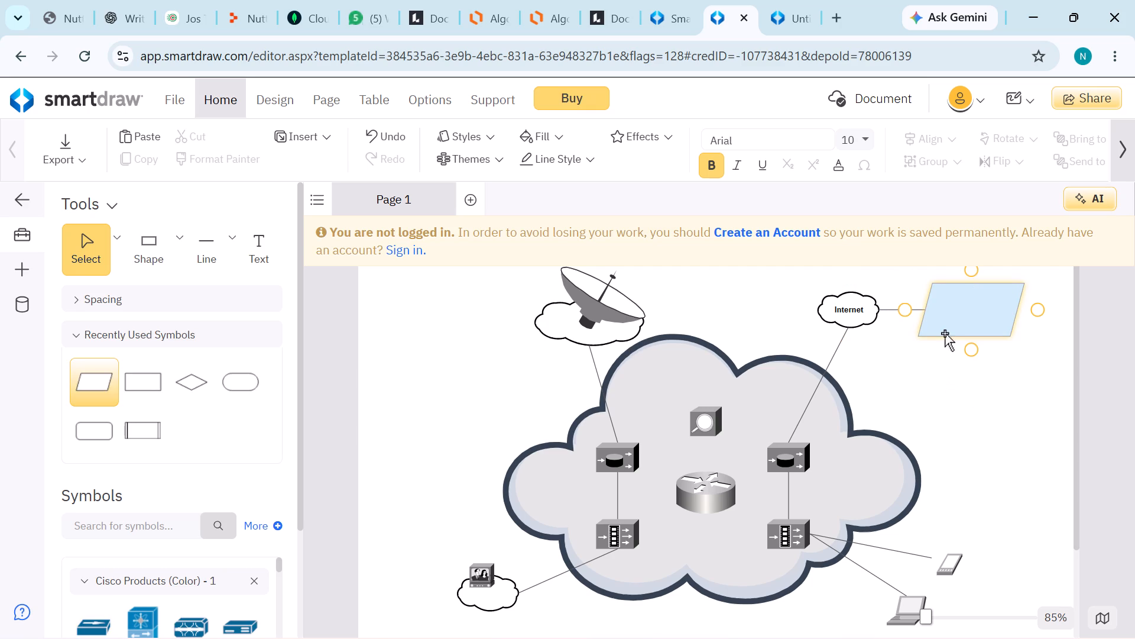
pyautogui.click(955, 322)
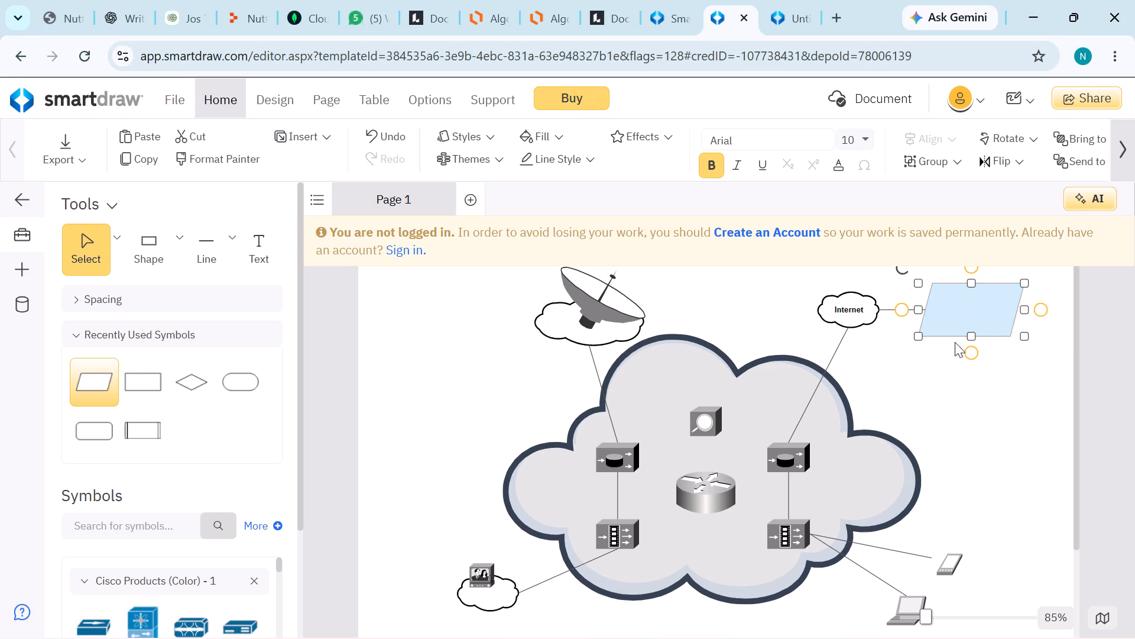
pyautogui.moveTo(969, 332); pyautogui.dragTo(967, 321)
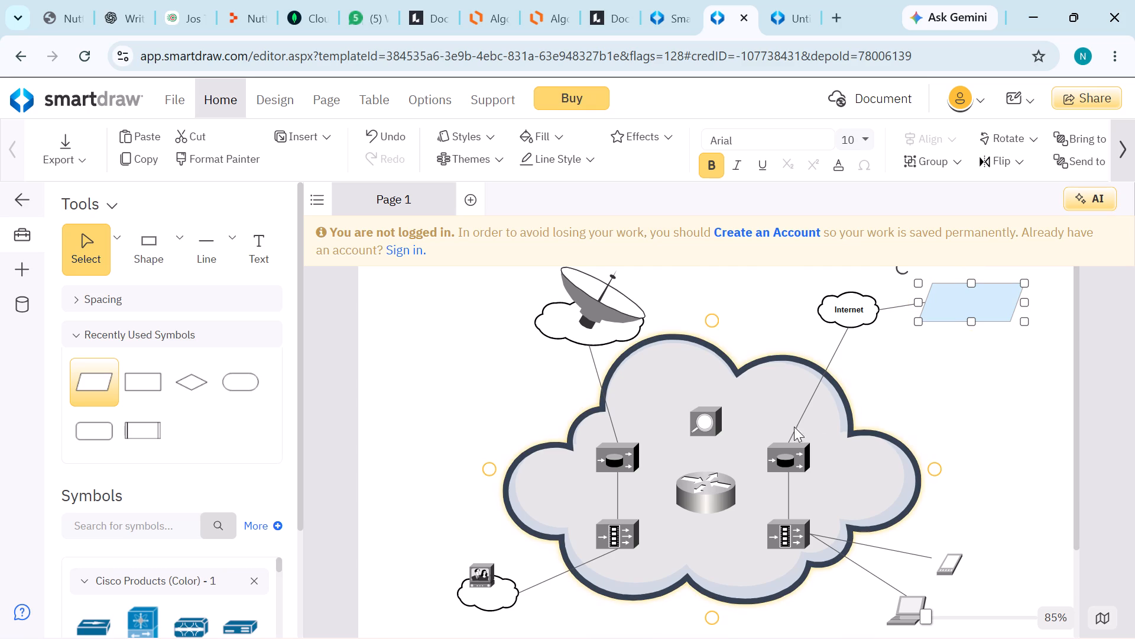
# Nudge the large central network cloud and the devices inside it slightly to the right.
pyautogui.click(511, 498)
pyautogui.click(508, 470)
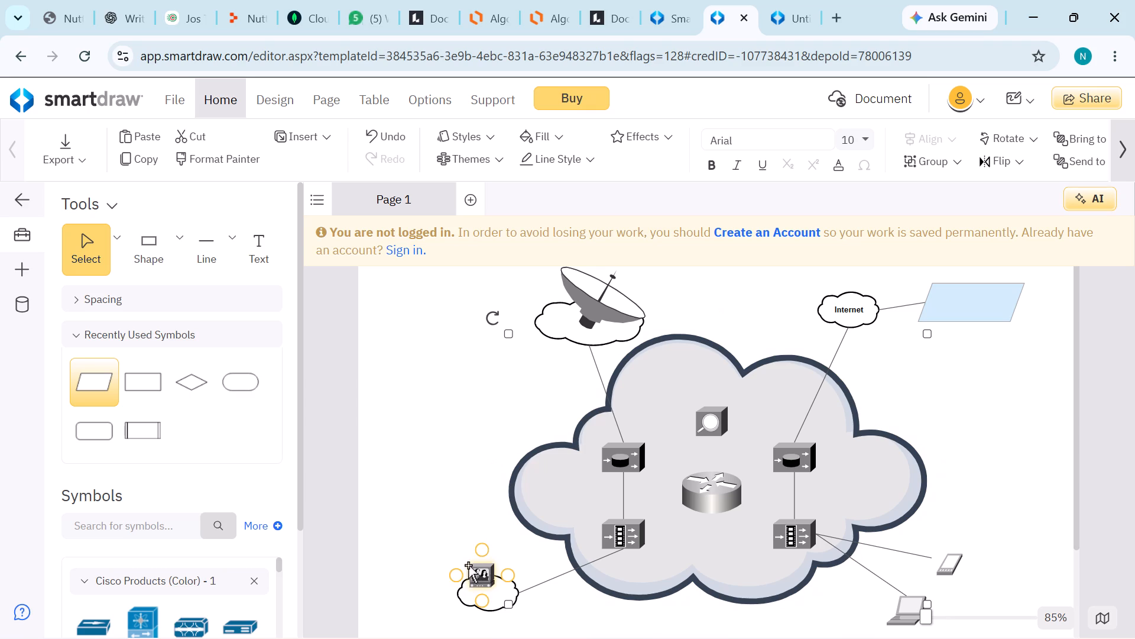
# Move the small cloud under the video monitor up and away from the central cloud, and place the monitor back on it.
pyautogui.moveTo(464, 581); pyautogui.dragTo(445, 560)
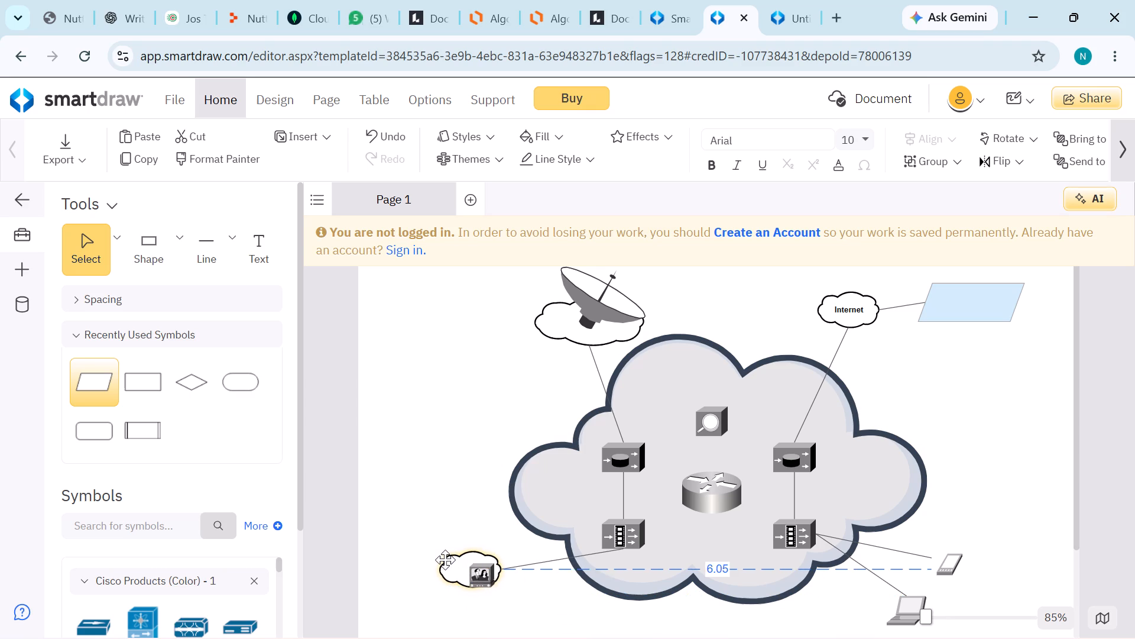
pyautogui.moveTo(445, 560); pyautogui.dragTo(432, 569)
pyautogui.moveTo(476, 568); pyautogui.dragTo(448, 563)
# Enlarge the video monitor symbol and shift it to the right over its cloud.
pyautogui.moveTo(440, 558); pyautogui.dragTo(432, 544)
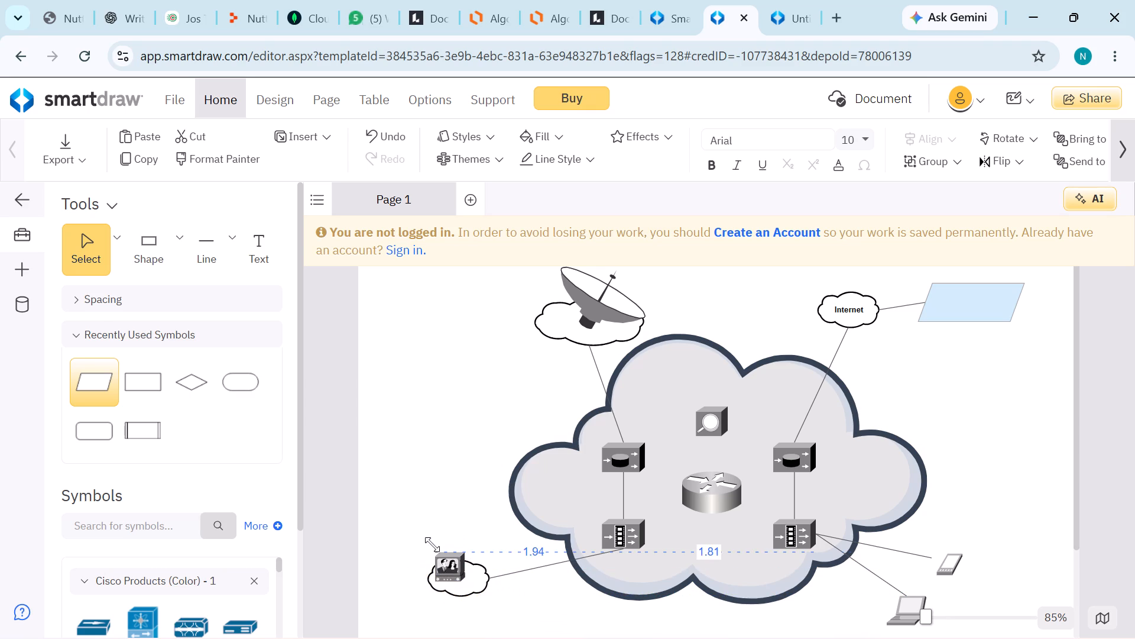
pyautogui.moveTo(432, 544); pyautogui.dragTo(432, 527)
pyautogui.moveTo(462, 564); pyautogui.dragTo(471, 566)
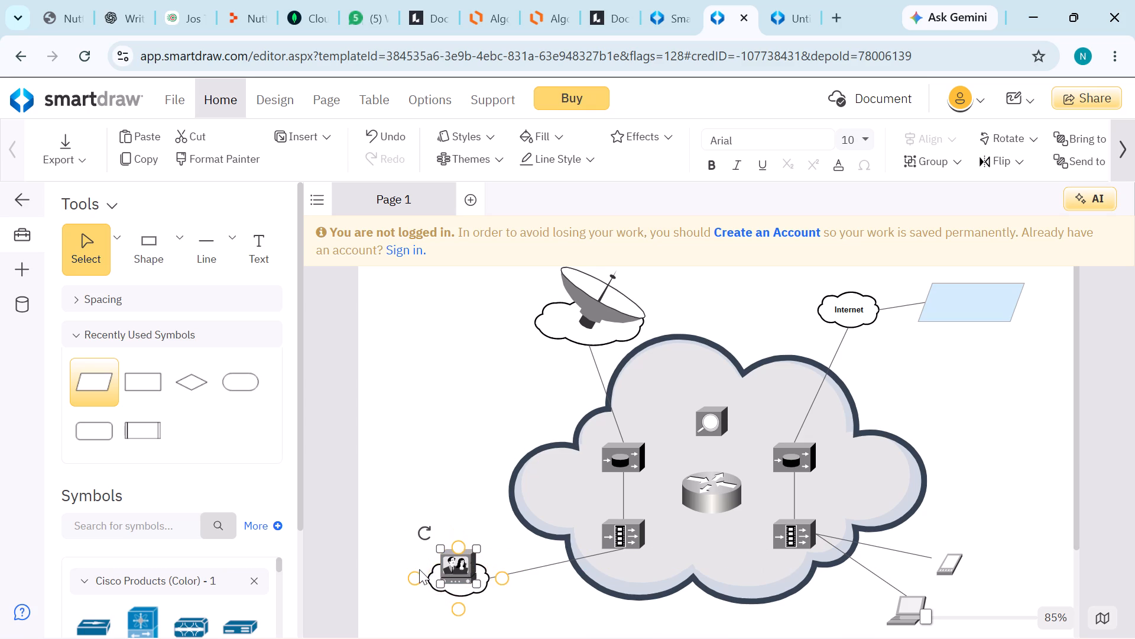
# Shift the video monitor's cloud slightly left and centre the monitor over it.
pyautogui.moveTo(432, 572); pyautogui.dragTo(416, 552)
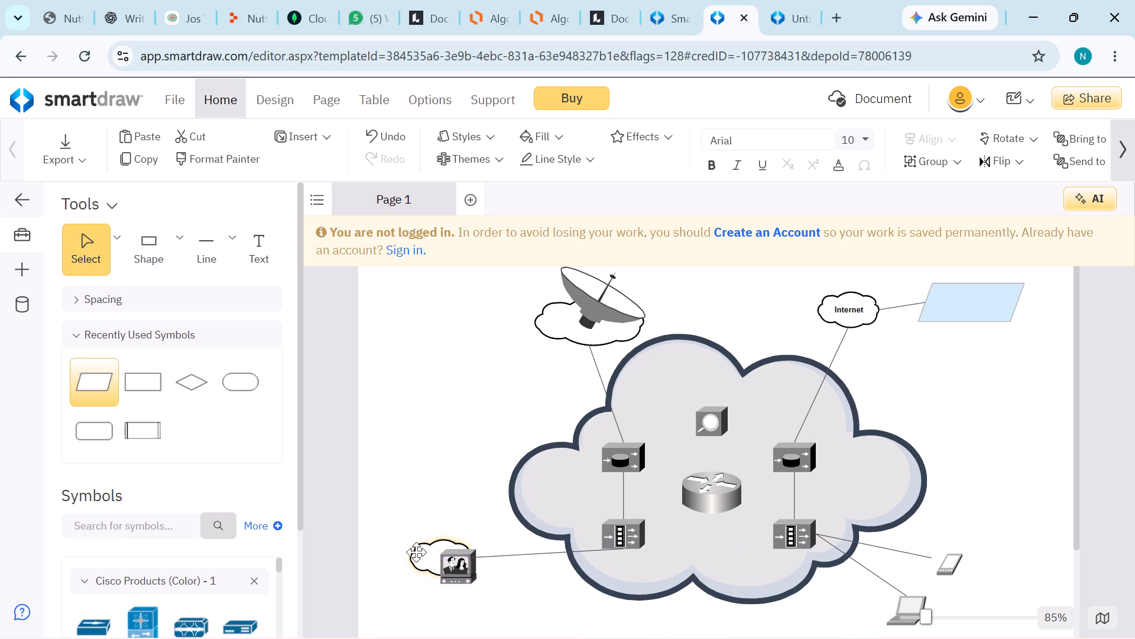
pyautogui.moveTo(416, 552); pyautogui.dragTo(427, 573)
pyautogui.moveTo(459, 569); pyautogui.dragTo(451, 566)
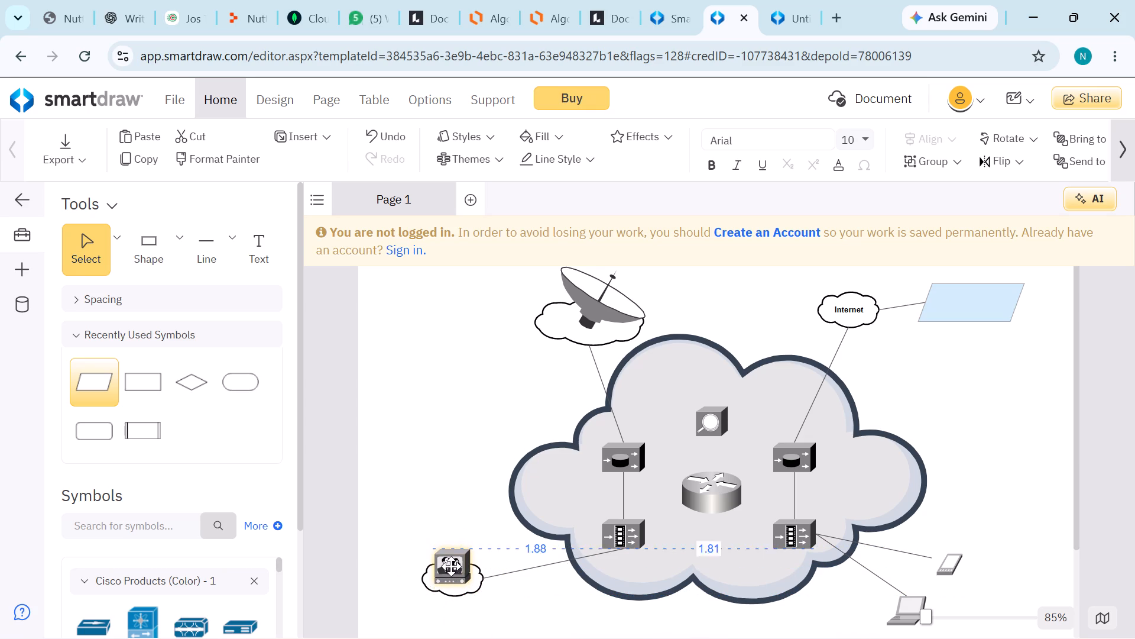
pyautogui.moveTo(451, 566); pyautogui.dragTo(452, 564)
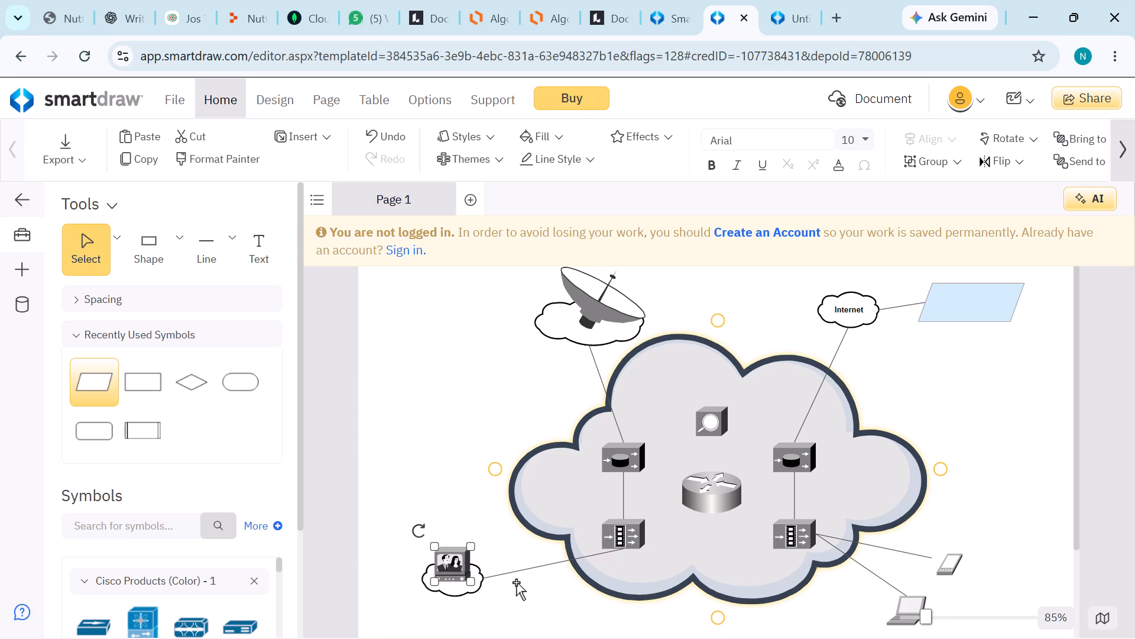
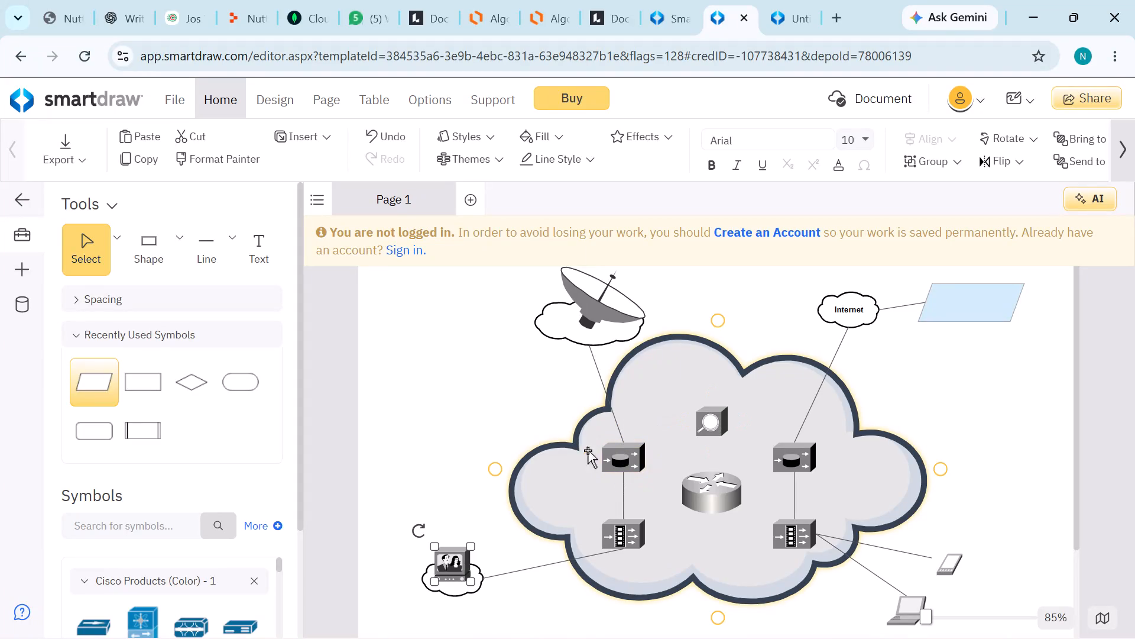
# Draw a short free-ended connector line out from the connection point on the central network cloud's left side.
pyautogui.click(560, 464)
pyautogui.click(557, 439)
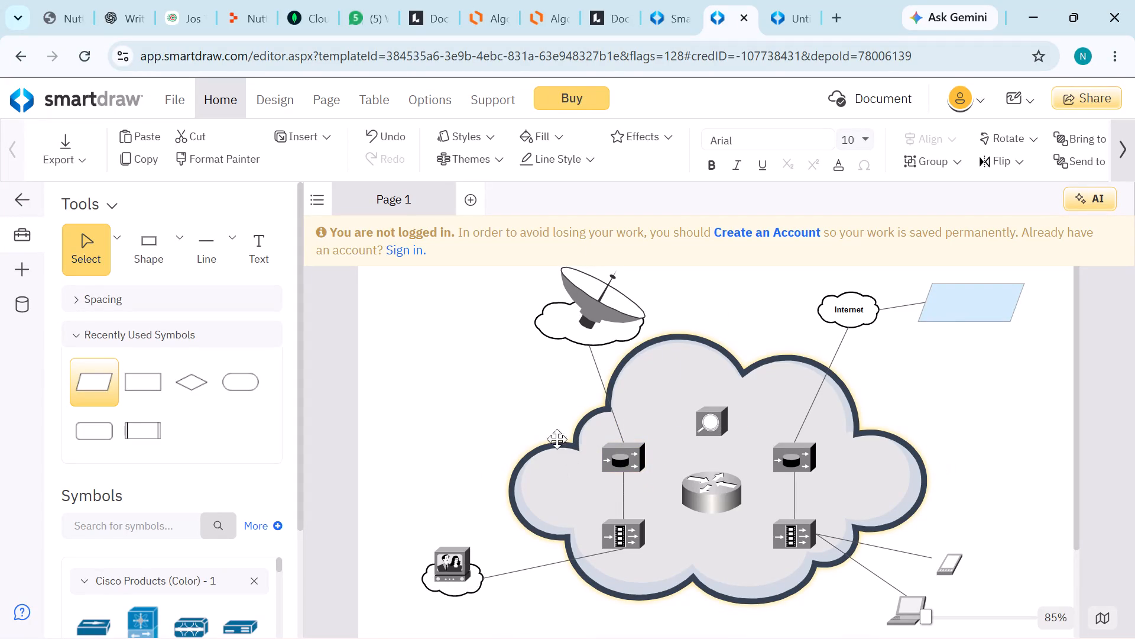
pyautogui.moveTo(499, 472); pyautogui.dragTo(495, 444)
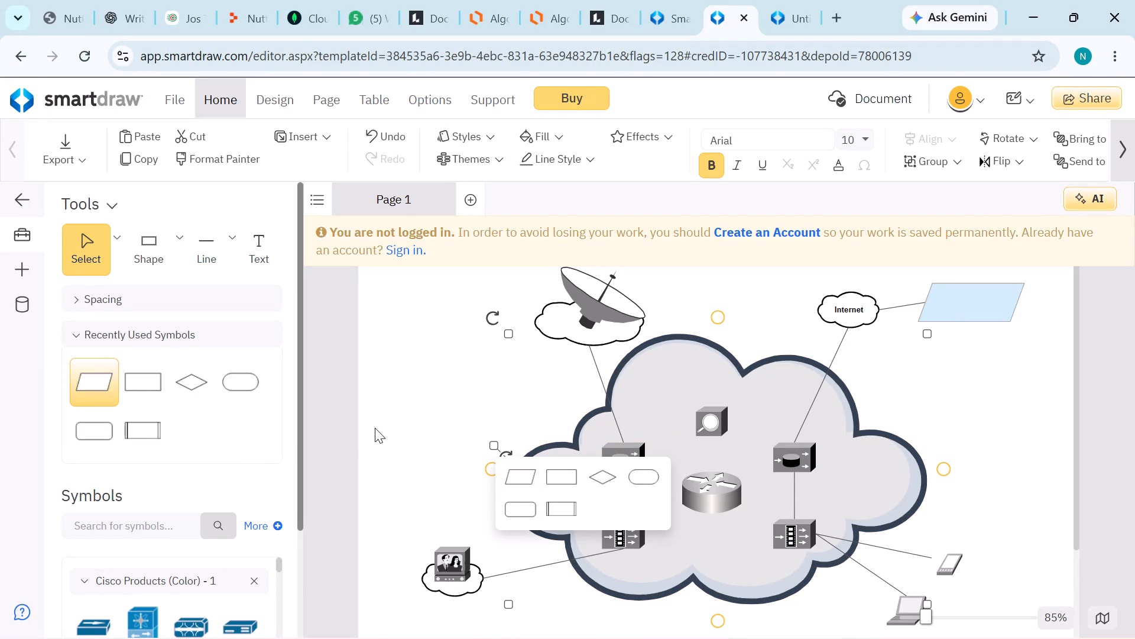
pyautogui.click(399, 418)
# Rotate the short line beside the central cloud's left edge until it lies horizontal.
pyautogui.click(501, 454)
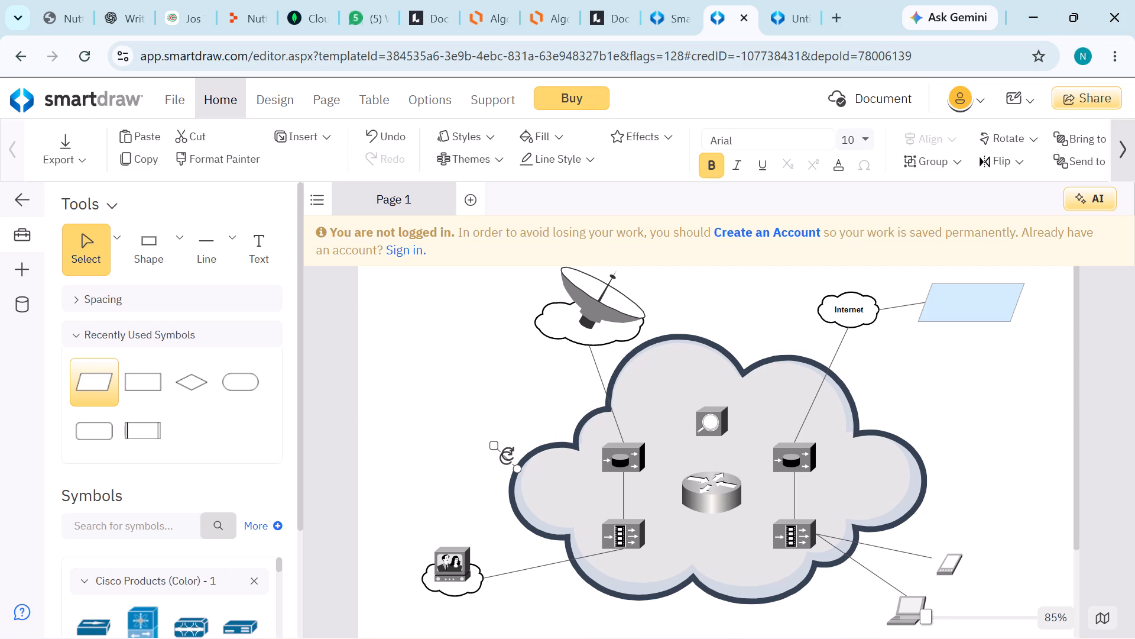
pyautogui.click(508, 454)
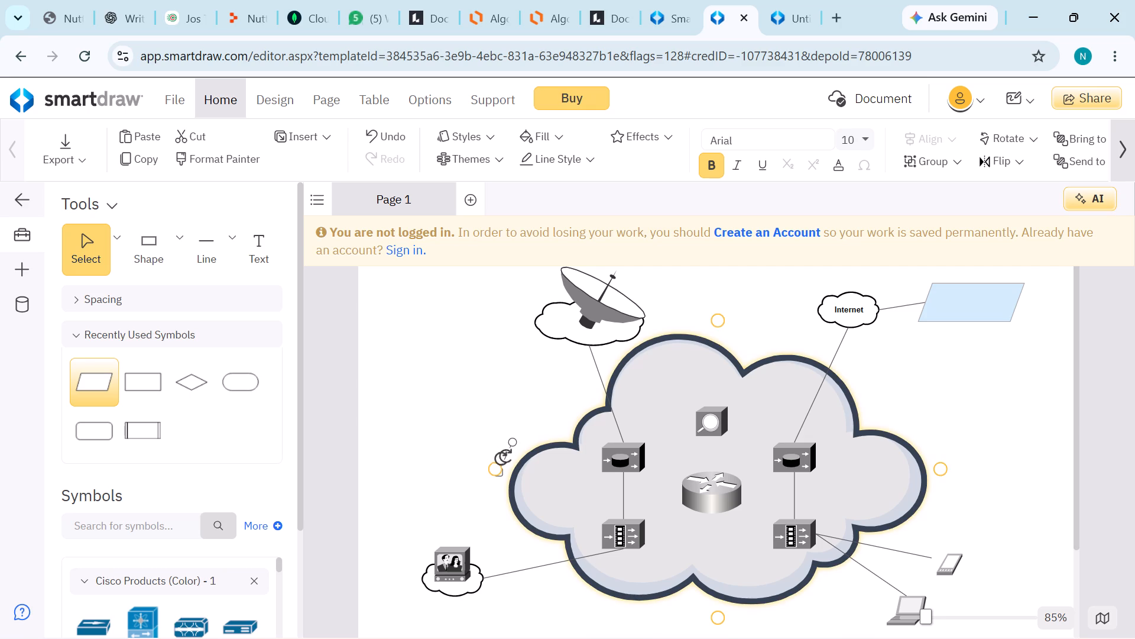
pyautogui.moveTo(501, 458); pyautogui.dragTo(493, 496)
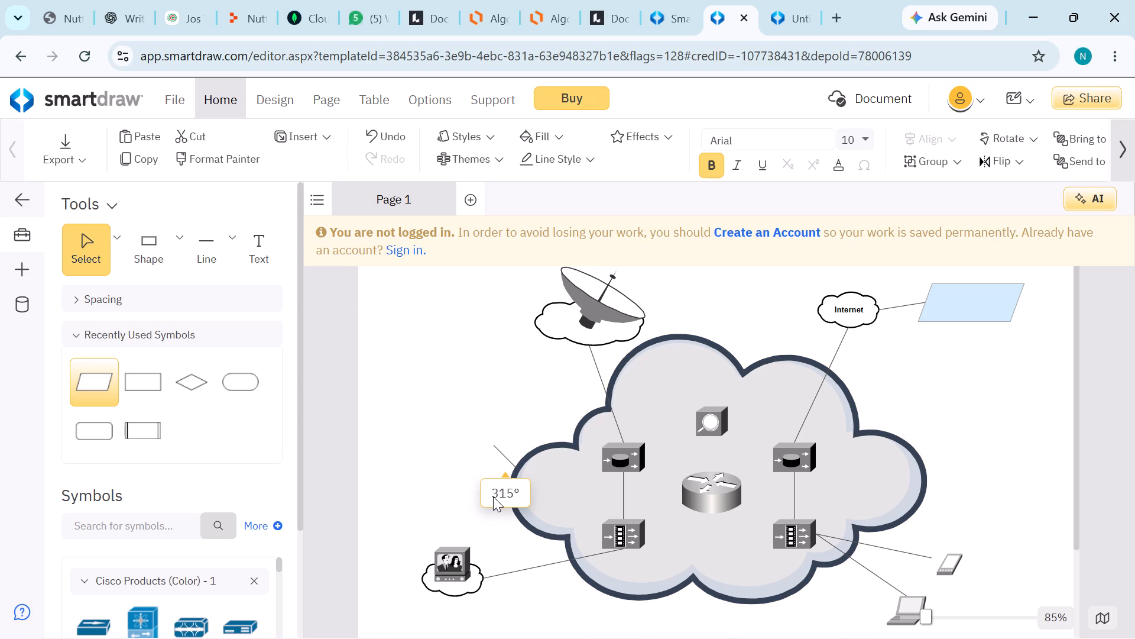
pyautogui.moveTo(493, 496); pyautogui.dragTo(435, 430)
pyautogui.moveTo(435, 430); pyautogui.dragTo(441, 366)
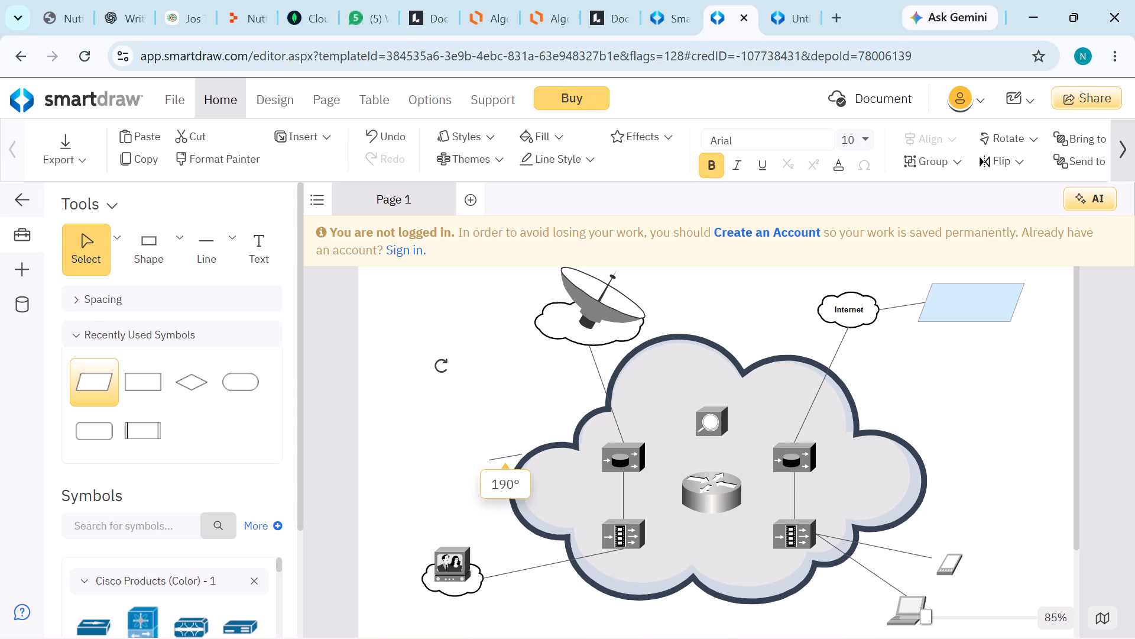
pyautogui.moveTo(441, 366); pyautogui.dragTo(466, 338)
pyautogui.moveTo(466, 338); pyautogui.dragTo(452, 352)
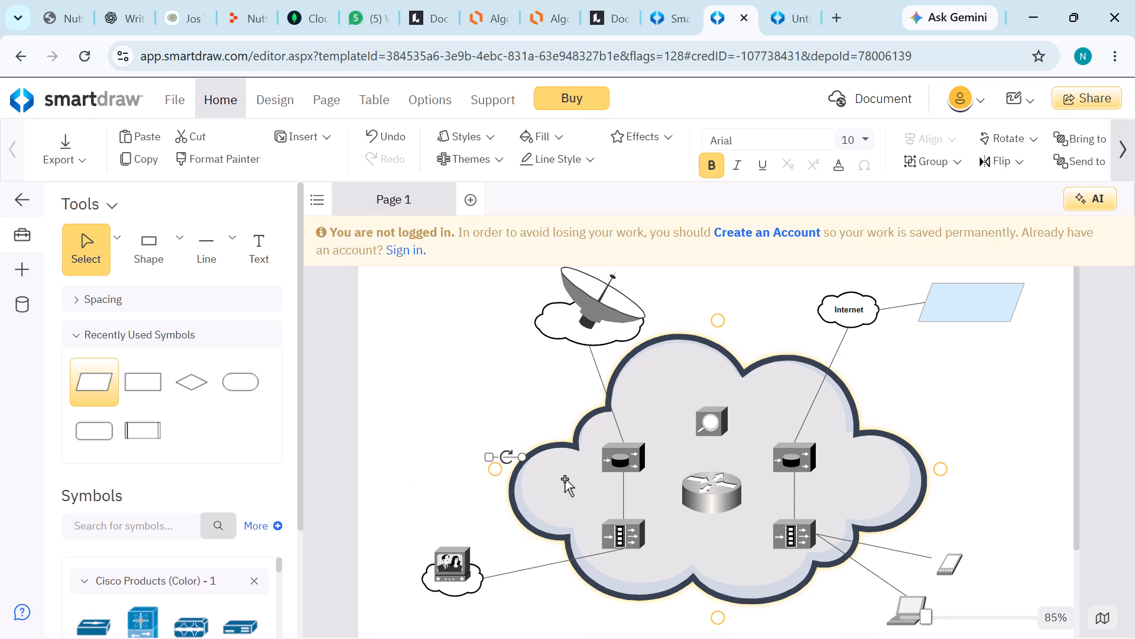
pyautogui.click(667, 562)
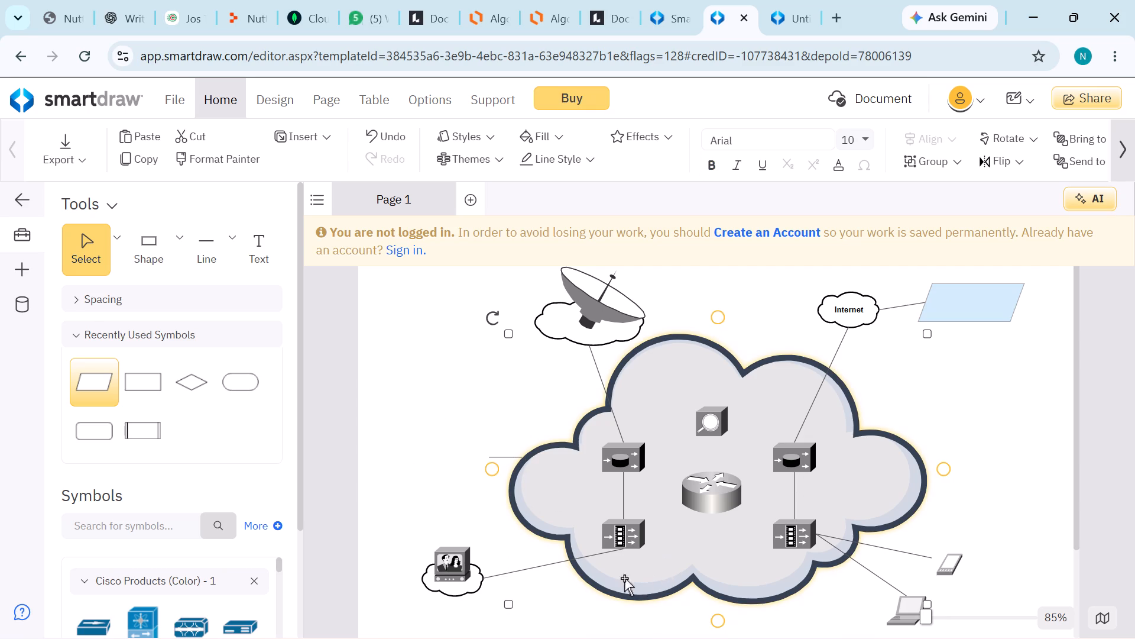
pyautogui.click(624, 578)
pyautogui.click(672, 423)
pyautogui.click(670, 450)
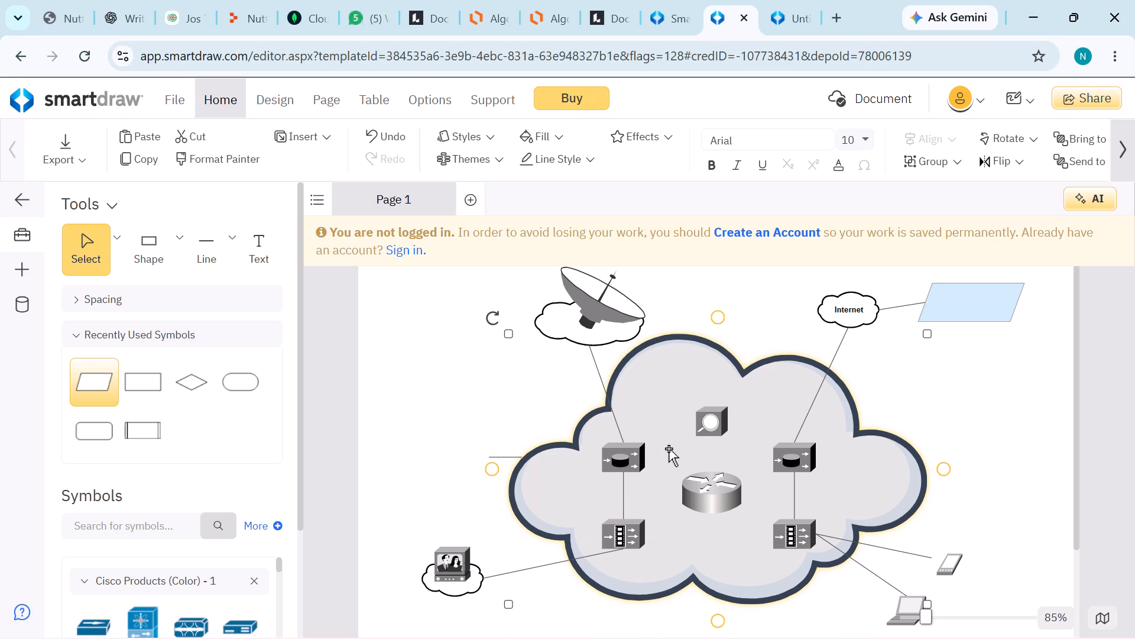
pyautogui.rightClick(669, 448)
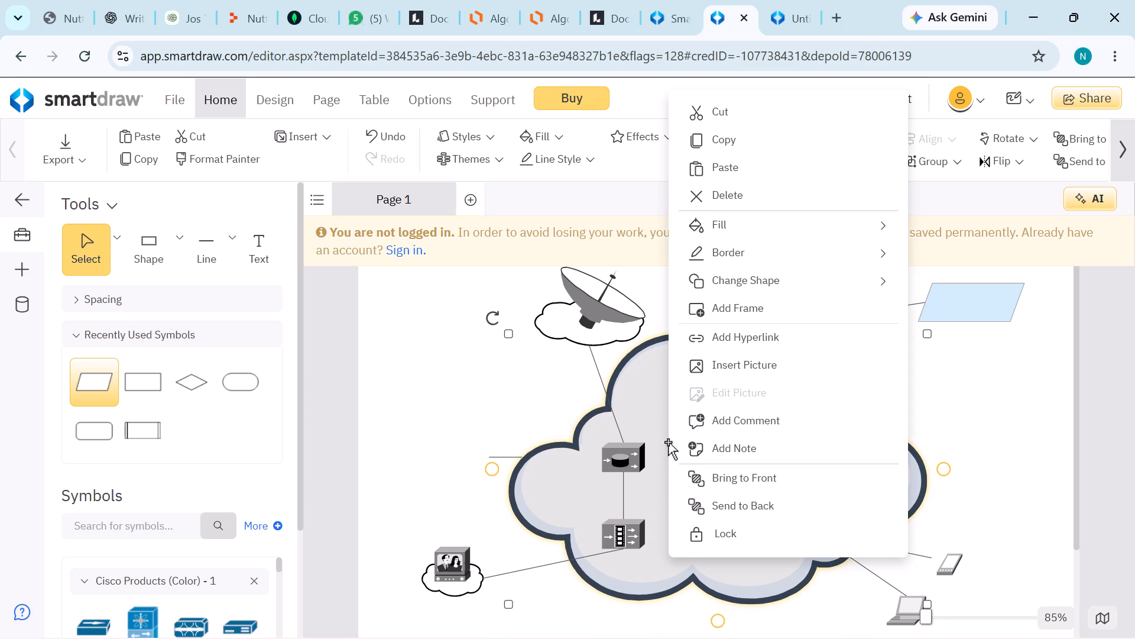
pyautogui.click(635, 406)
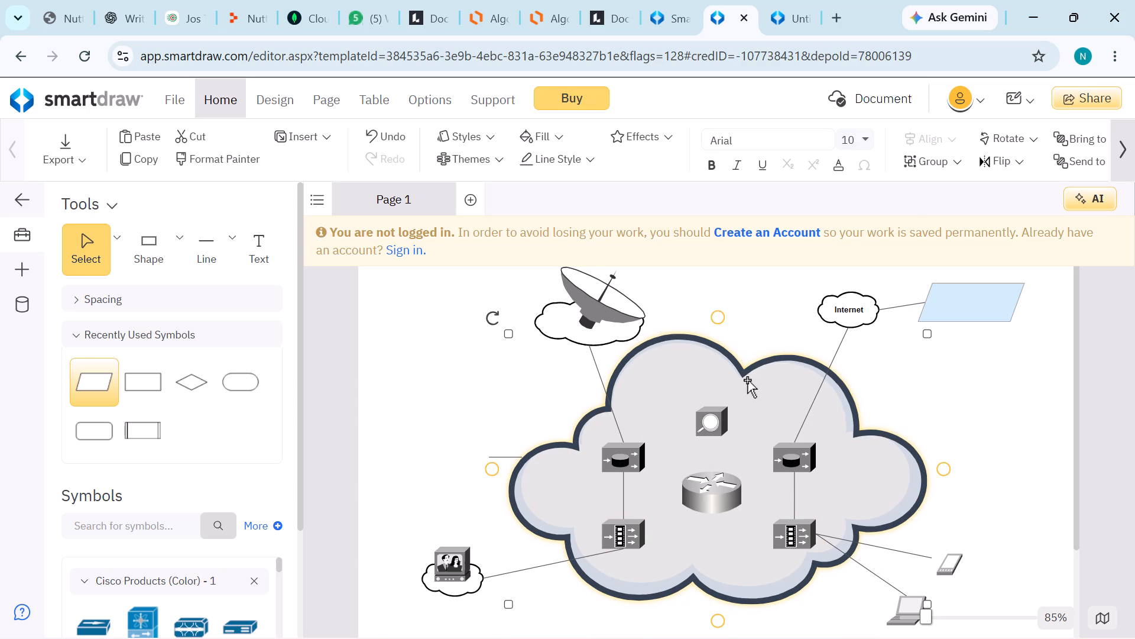
# Move the central network cloud with its contents slightly up and to the right.
pyautogui.moveTo(746, 376); pyautogui.dragTo(742, 357)
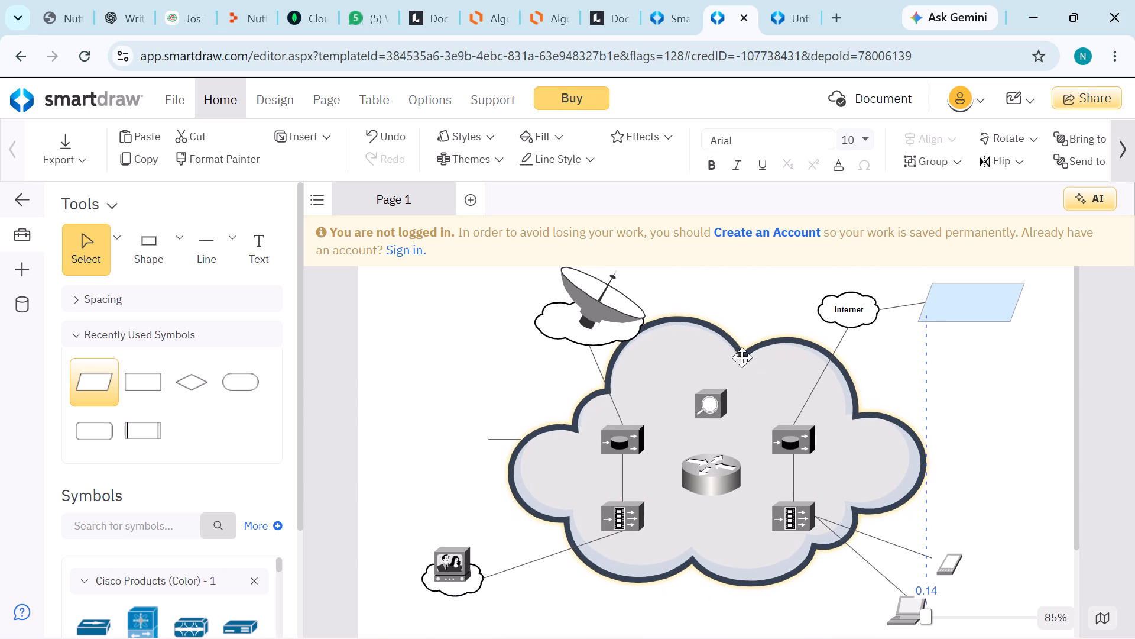
pyautogui.moveTo(742, 357); pyautogui.dragTo(734, 363)
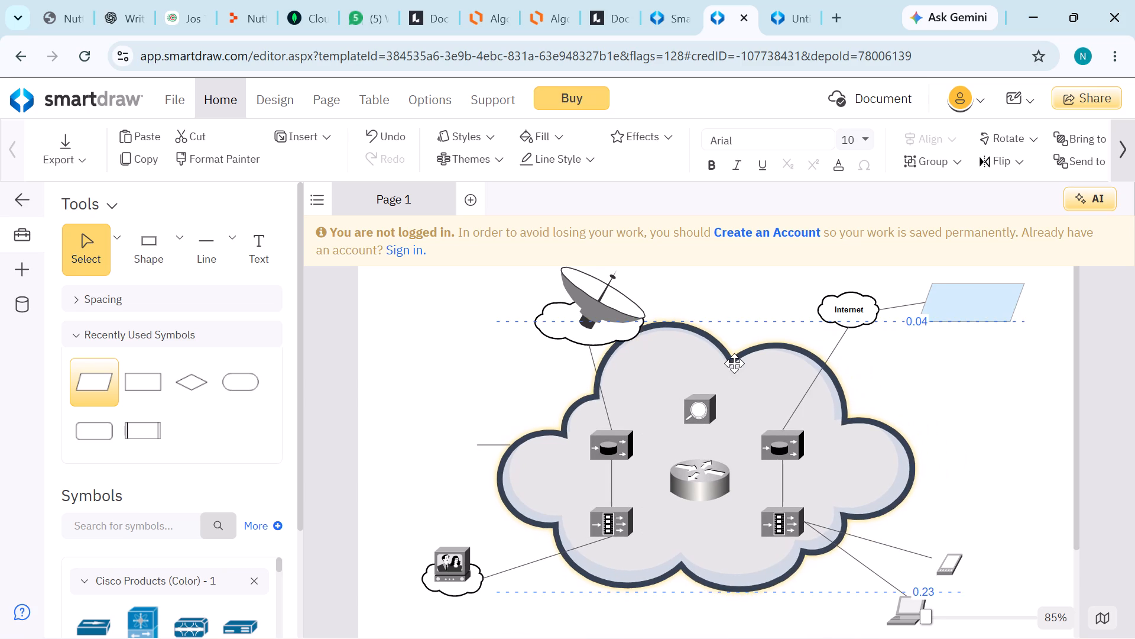
pyautogui.moveTo(734, 363); pyautogui.dragTo(761, 366)
# Enlarge the round router symbol in the middle of the central cloud toward its upper right.
pyautogui.click(712, 481)
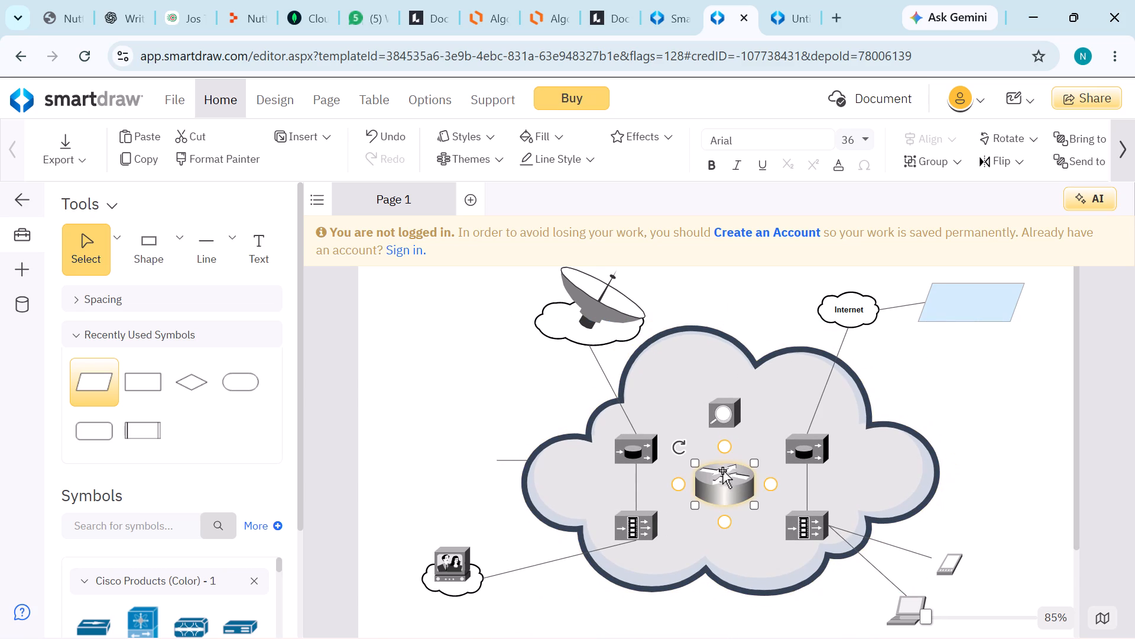
pyautogui.moveTo(754, 466); pyautogui.dragTo(771, 445)
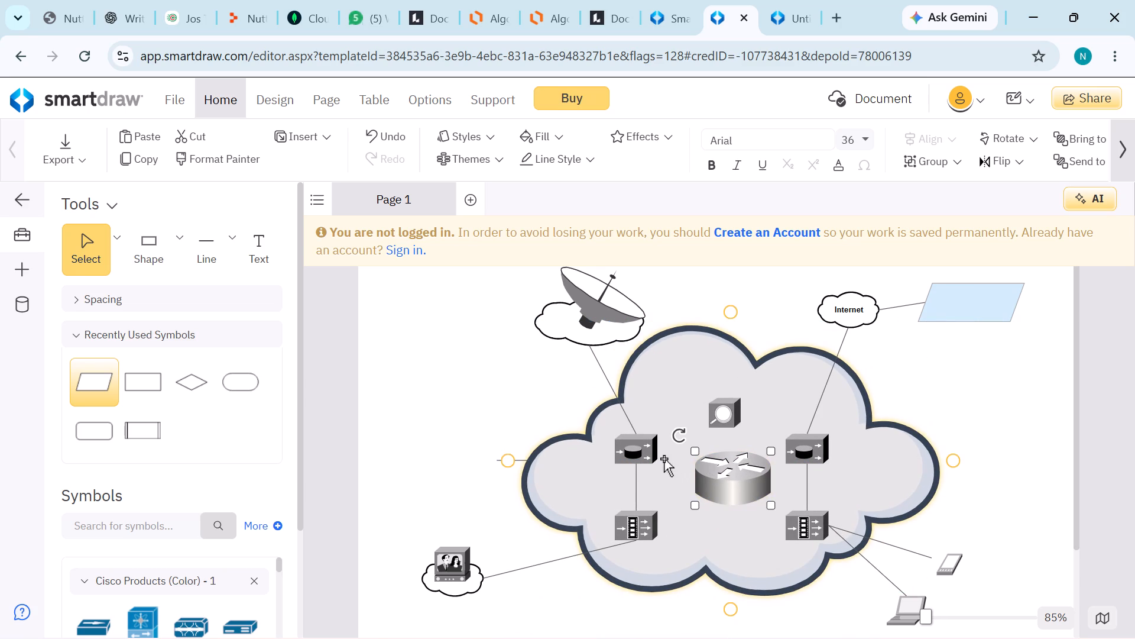
# Move the upper-left device inside the central cloud slightly upward.
pyautogui.click(664, 459)
pyautogui.click(651, 443)
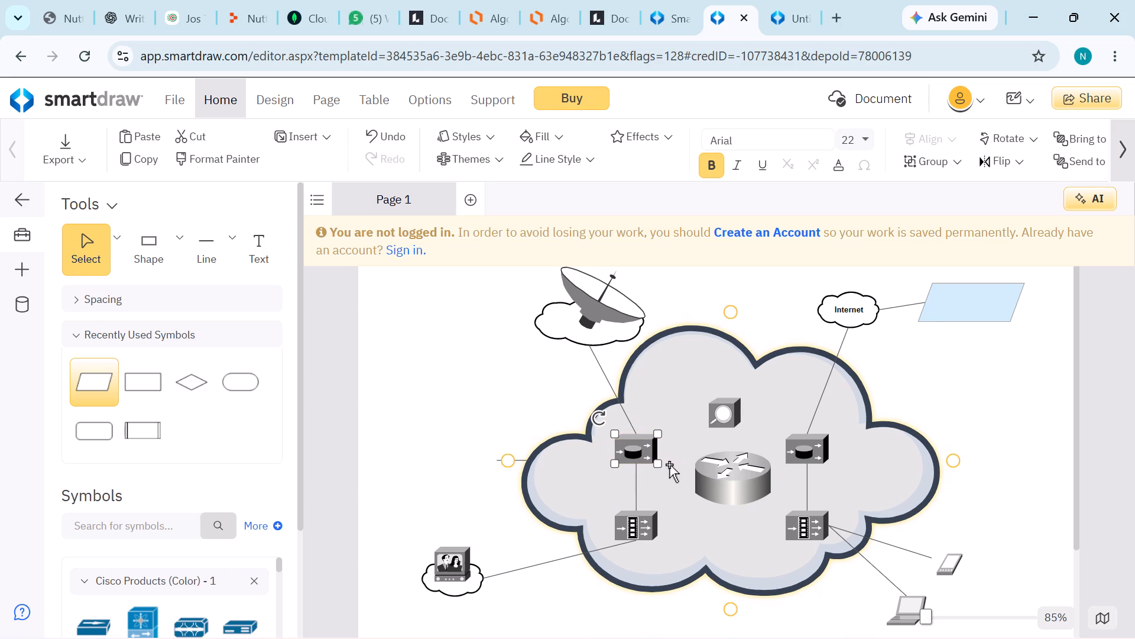
pyautogui.click(677, 465)
pyautogui.click(677, 465)
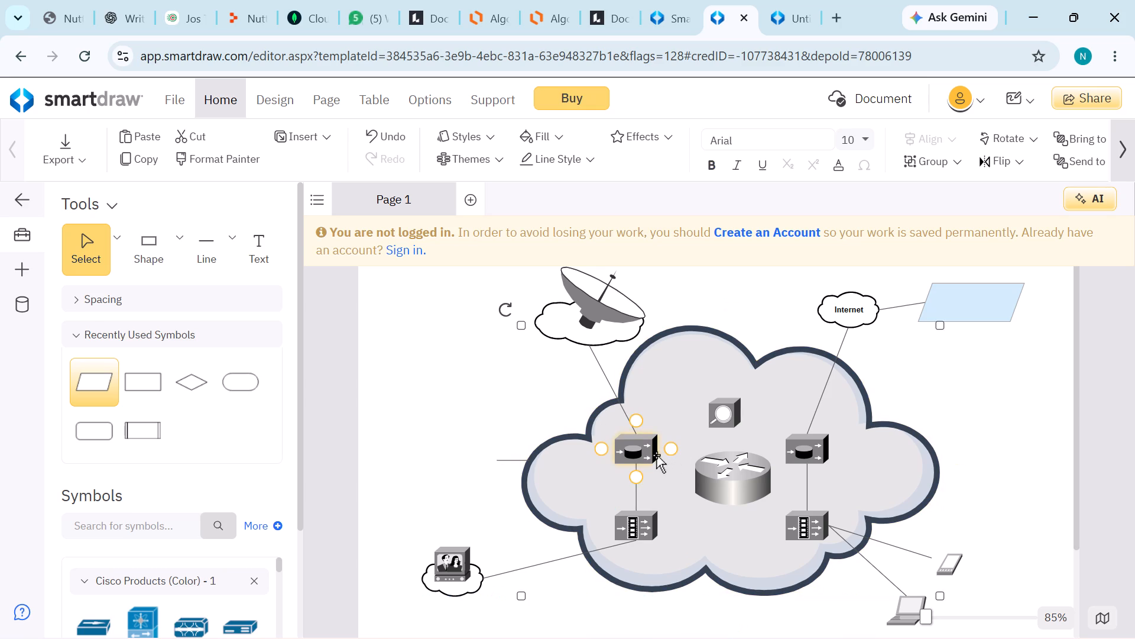
pyautogui.moveTo(656, 455); pyautogui.dragTo(657, 441)
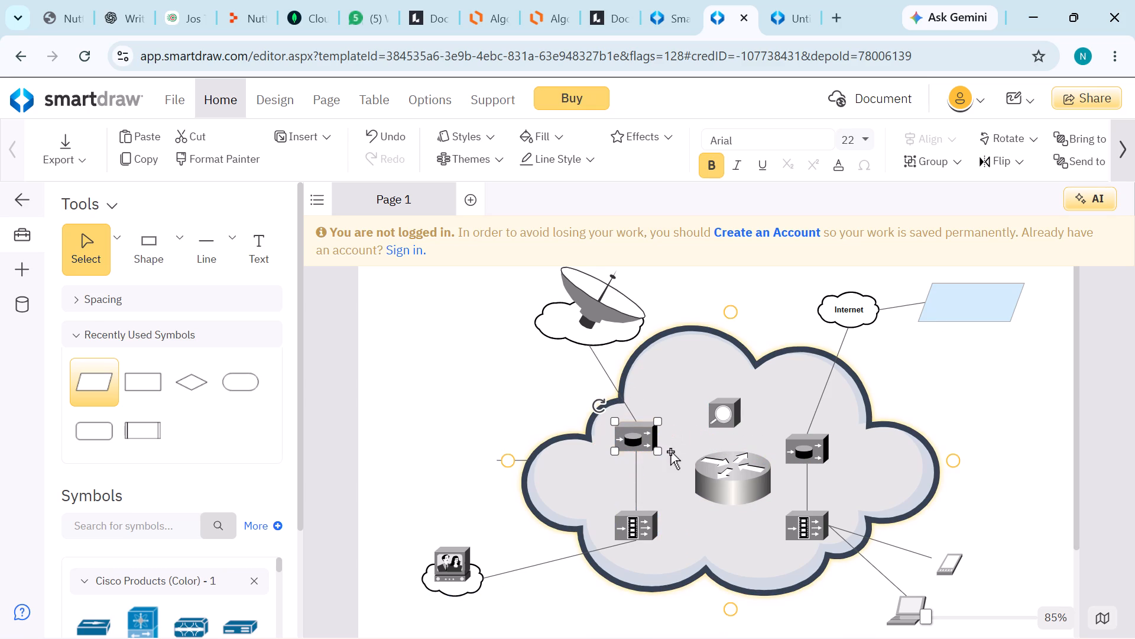
# Draw a connector line from the right side of the cloud's upper-left device to the connection point on the cloud's top edge.
pyautogui.click(673, 443)
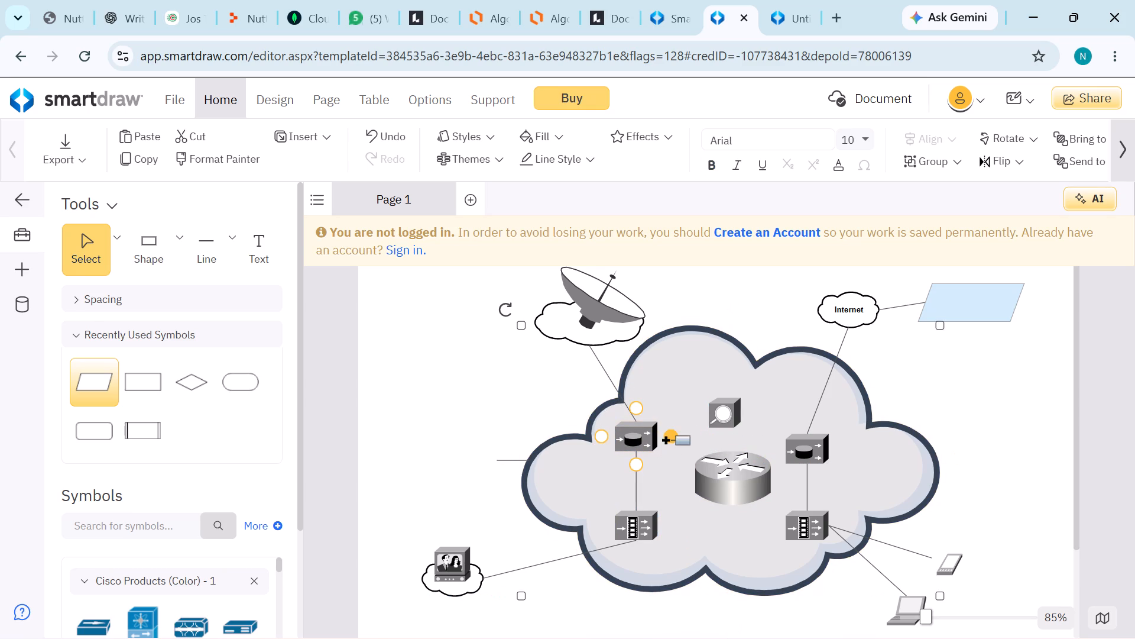
pyautogui.click(666, 440)
pyautogui.moveTo(767, 438); pyautogui.dragTo(708, 473)
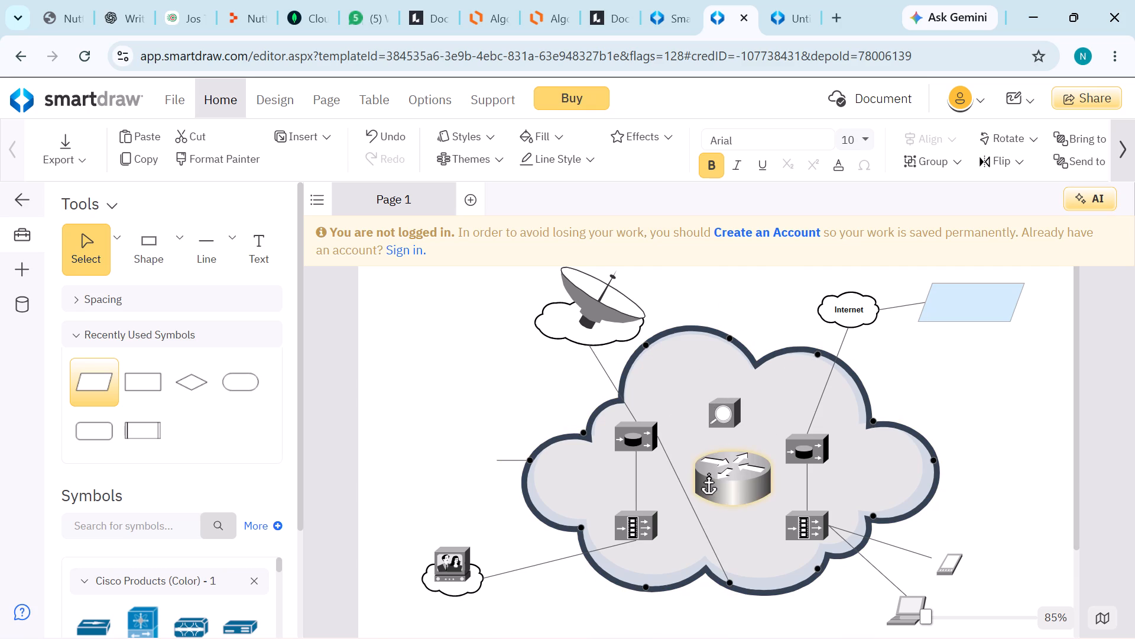
pyautogui.moveTo(708, 473); pyautogui.dragTo(720, 467)
pyautogui.moveTo(720, 467); pyautogui.dragTo(721, 463)
pyautogui.moveTo(721, 463); pyautogui.dragTo(689, 457)
pyautogui.moveTo(689, 457); pyautogui.dragTo(708, 425)
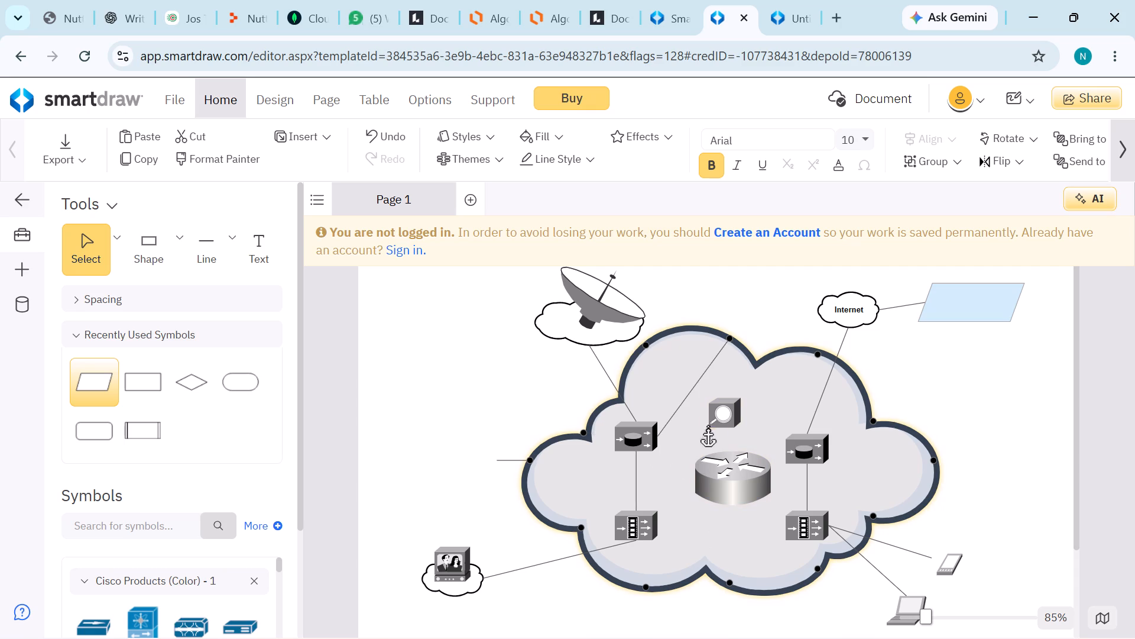
pyautogui.moveTo(708, 425); pyautogui.dragTo(722, 457)
pyautogui.click(738, 454)
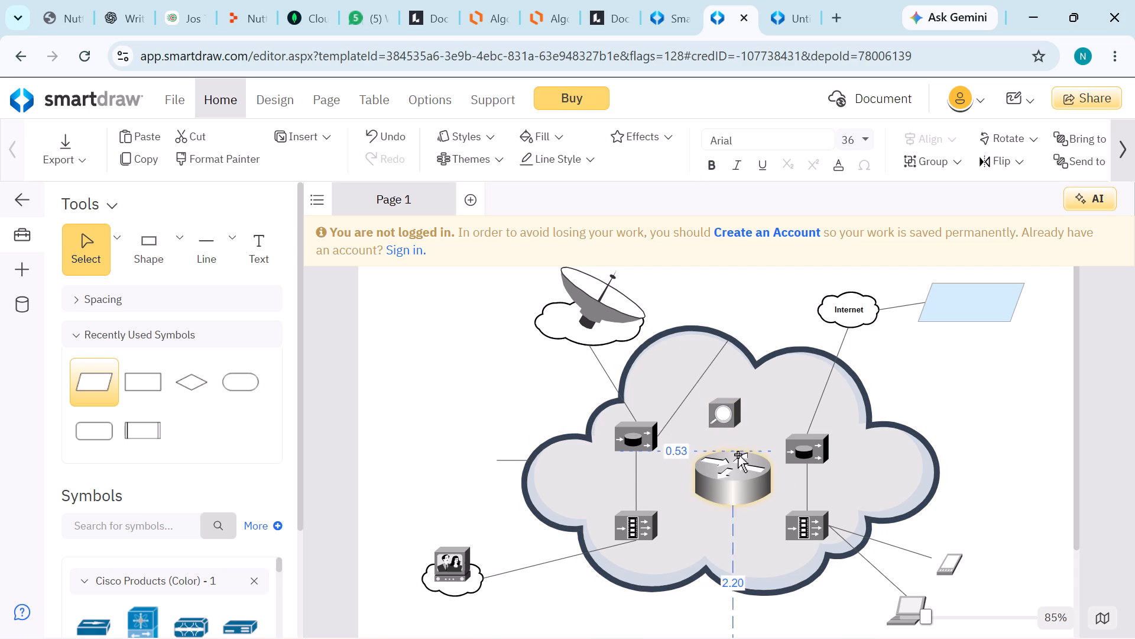
# Shift the central cloud and everything inside it slightly down.
pyautogui.click(718, 343)
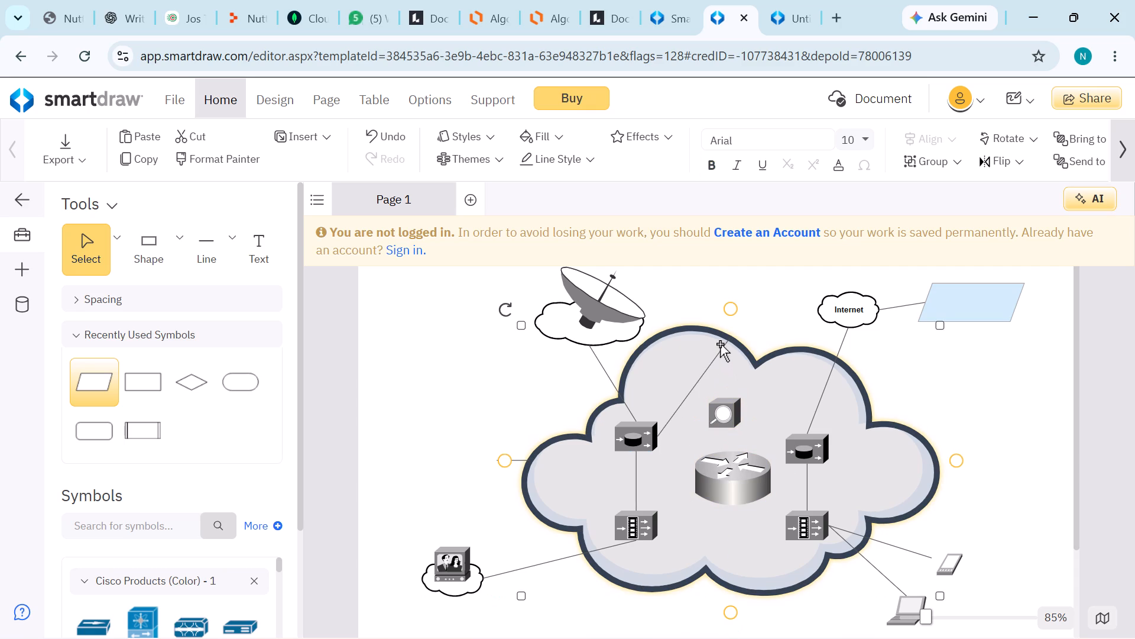
pyautogui.moveTo(723, 347); pyautogui.dragTo(716, 368)
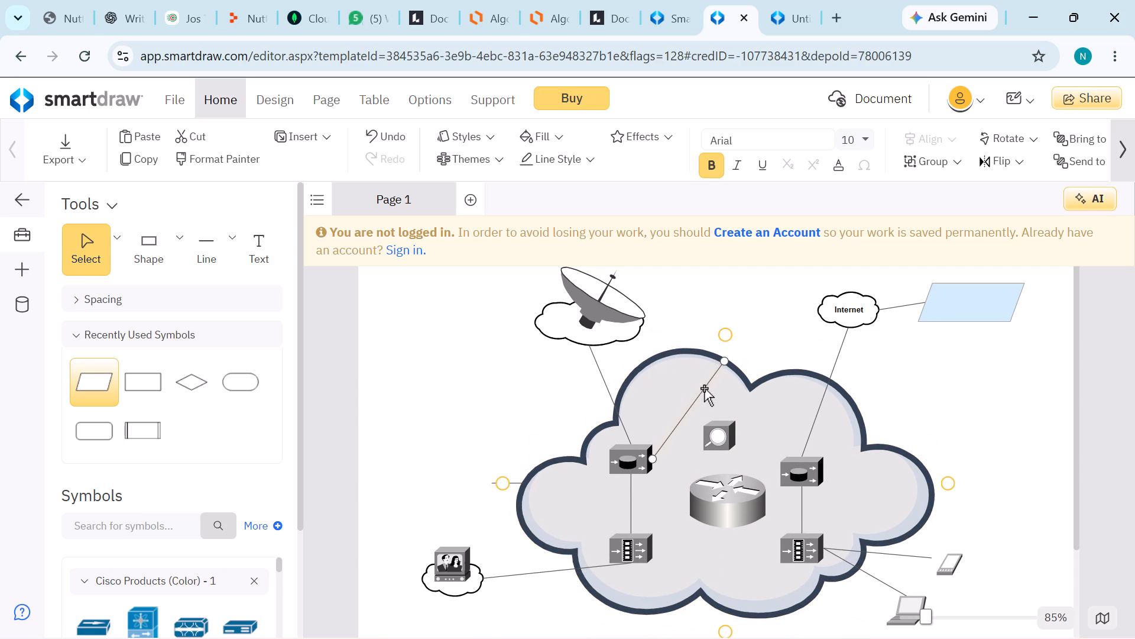
pyautogui.moveTo(704, 389); pyautogui.dragTo(711, 379)
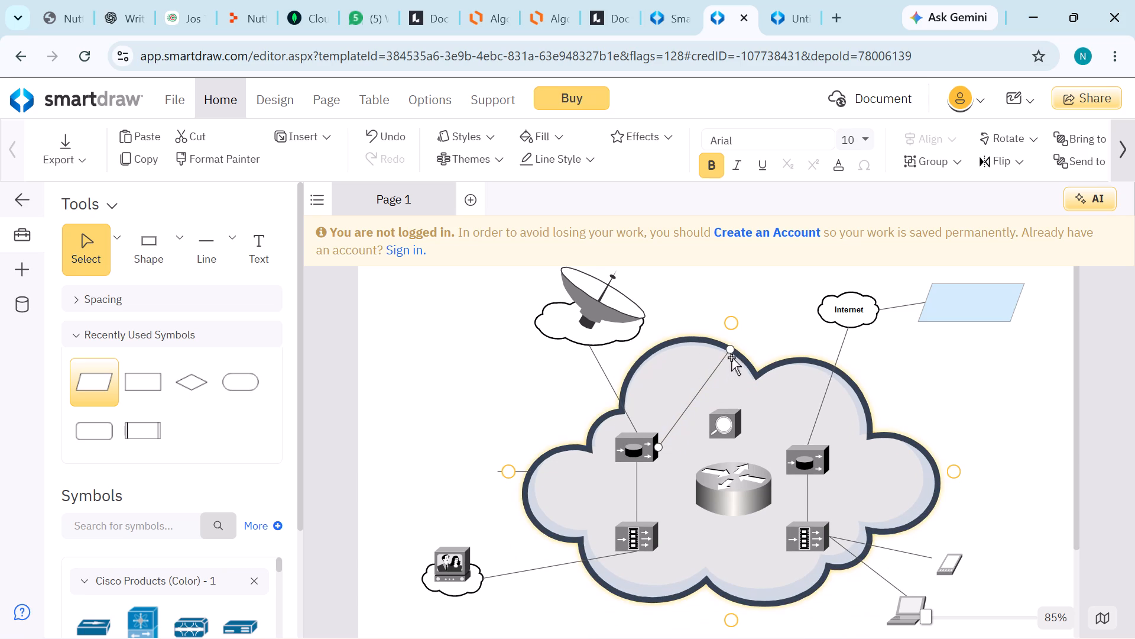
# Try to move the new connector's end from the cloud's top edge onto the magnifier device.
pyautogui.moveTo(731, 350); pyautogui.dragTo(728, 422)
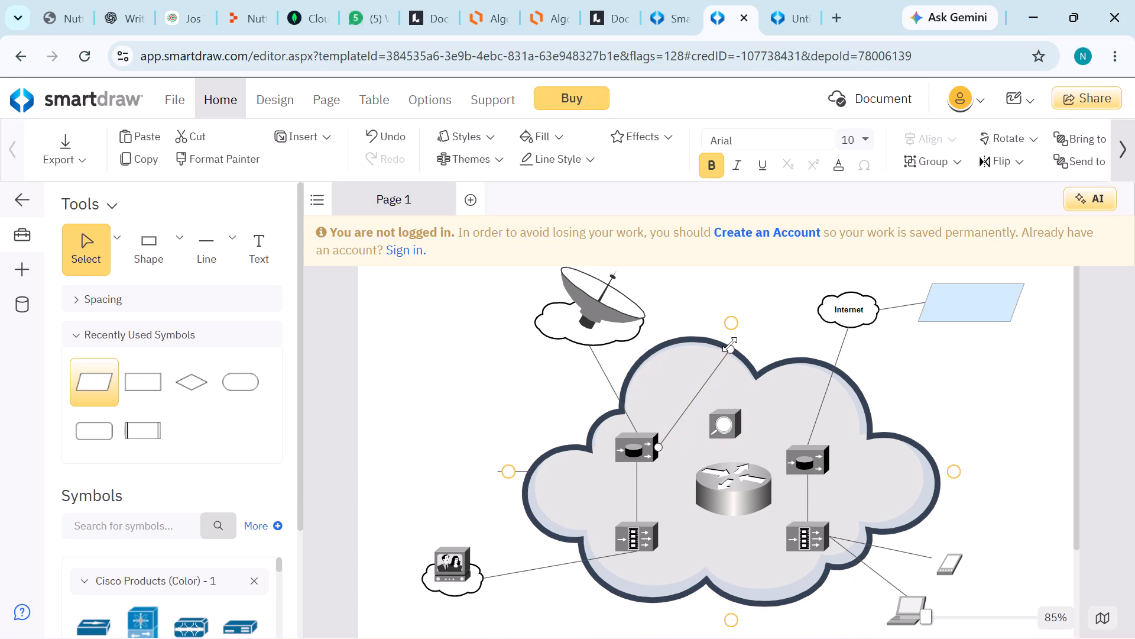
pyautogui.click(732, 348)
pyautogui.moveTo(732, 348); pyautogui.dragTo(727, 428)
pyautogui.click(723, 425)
# Add a connector line from the bottom of the magnifier device to the connection point on the central cloud's bottom edge.
pyautogui.click(719, 455)
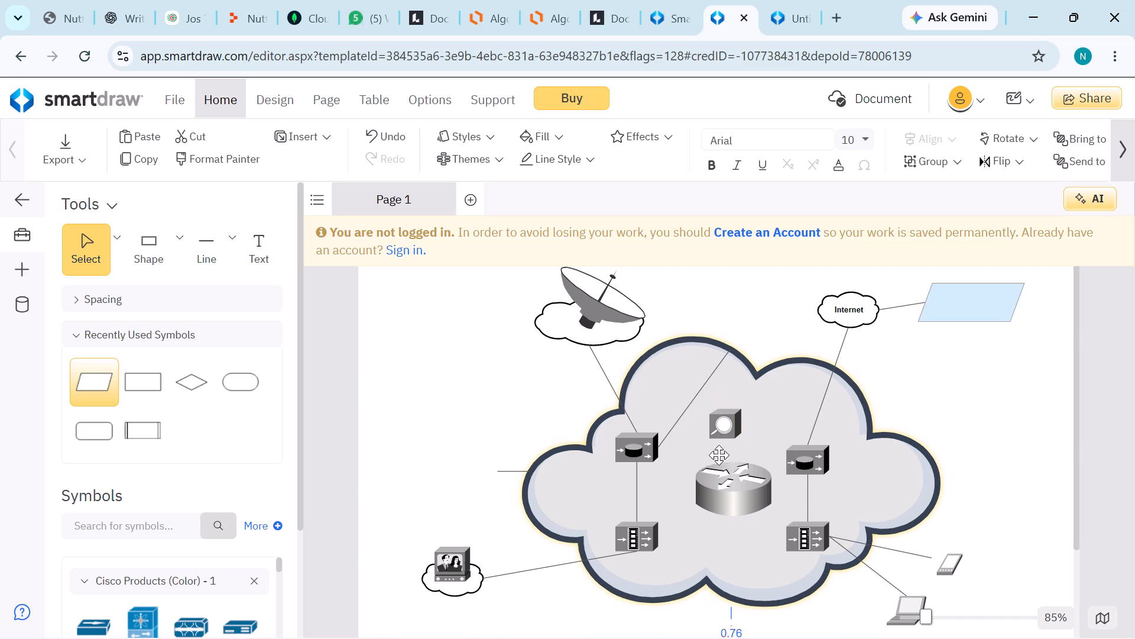
pyautogui.click(735, 456)
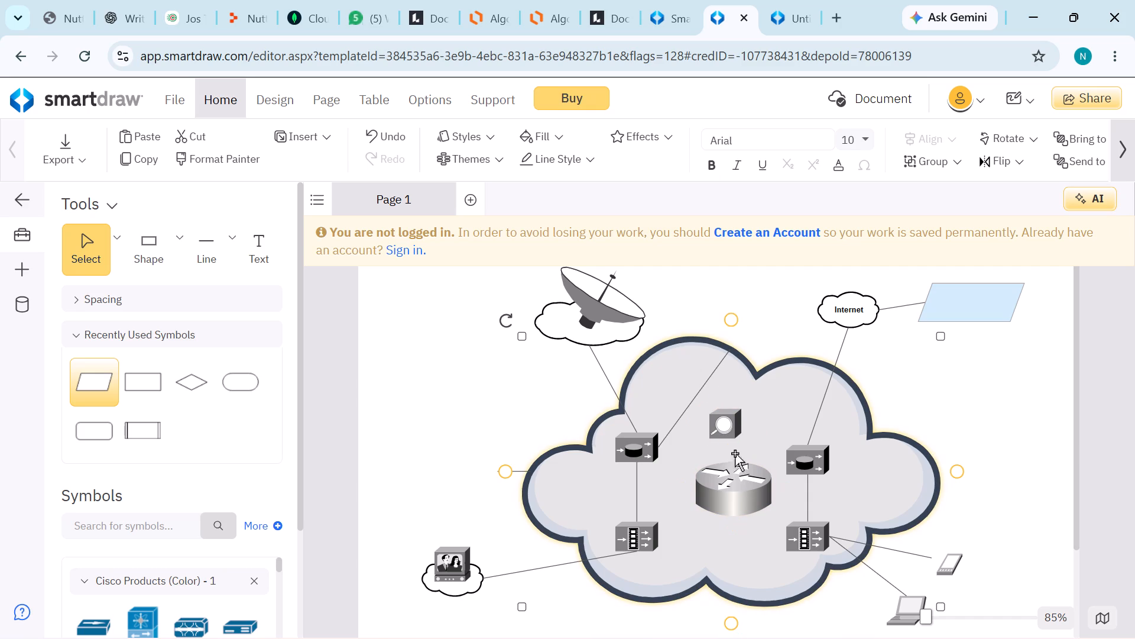
pyautogui.click(728, 451)
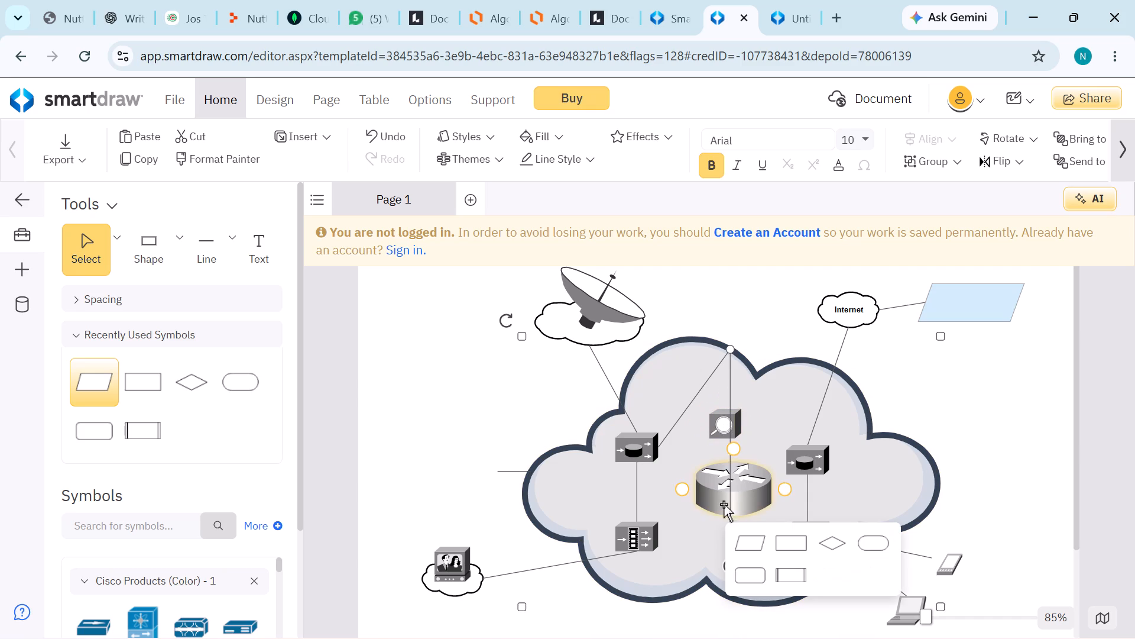
pyautogui.click(711, 560)
pyautogui.moveTo(727, 580); pyautogui.dragTo(732, 575)
pyautogui.moveTo(732, 574); pyautogui.dragTo(731, 570)
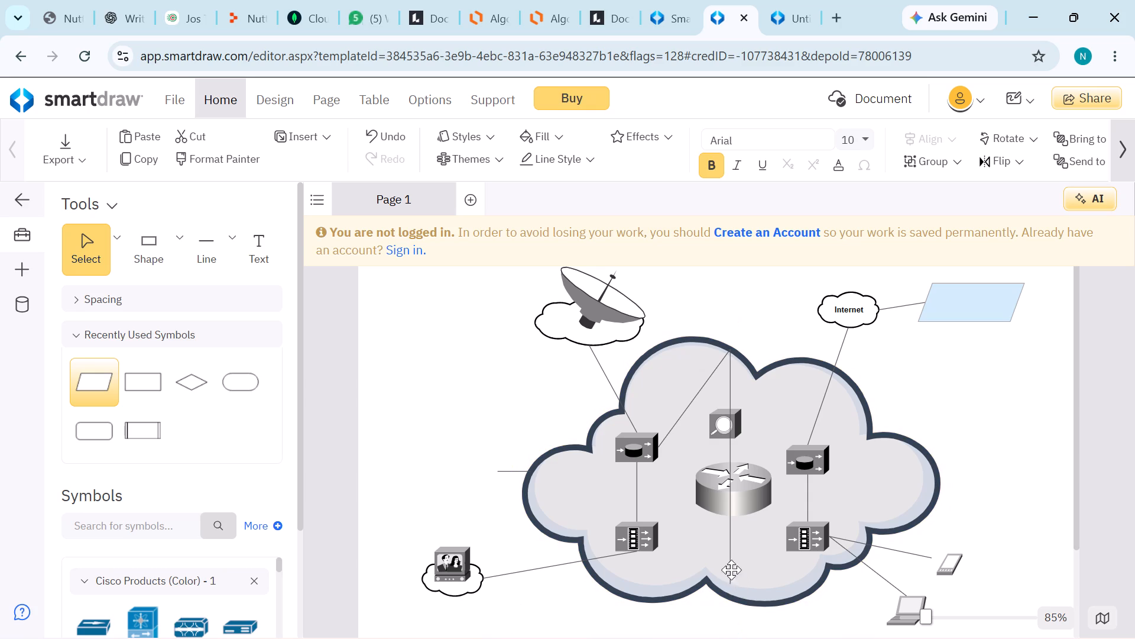
pyautogui.moveTo(731, 570); pyautogui.dragTo(725, 509)
pyautogui.moveTo(731, 363); pyautogui.dragTo(730, 380)
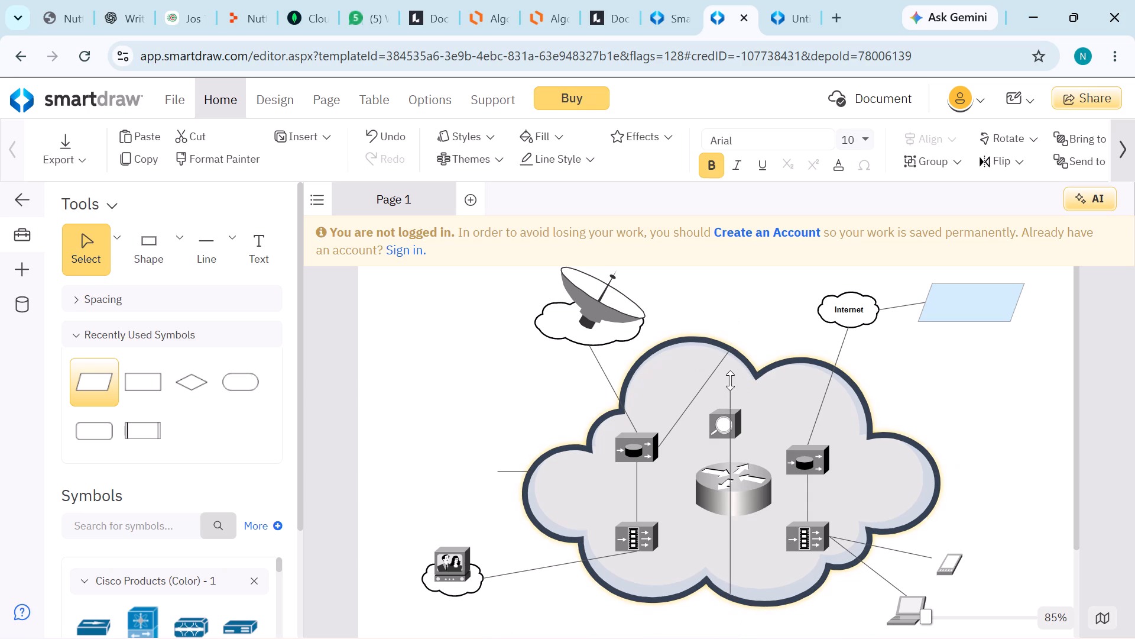
pyautogui.moveTo(730, 380); pyautogui.dragTo(725, 438)
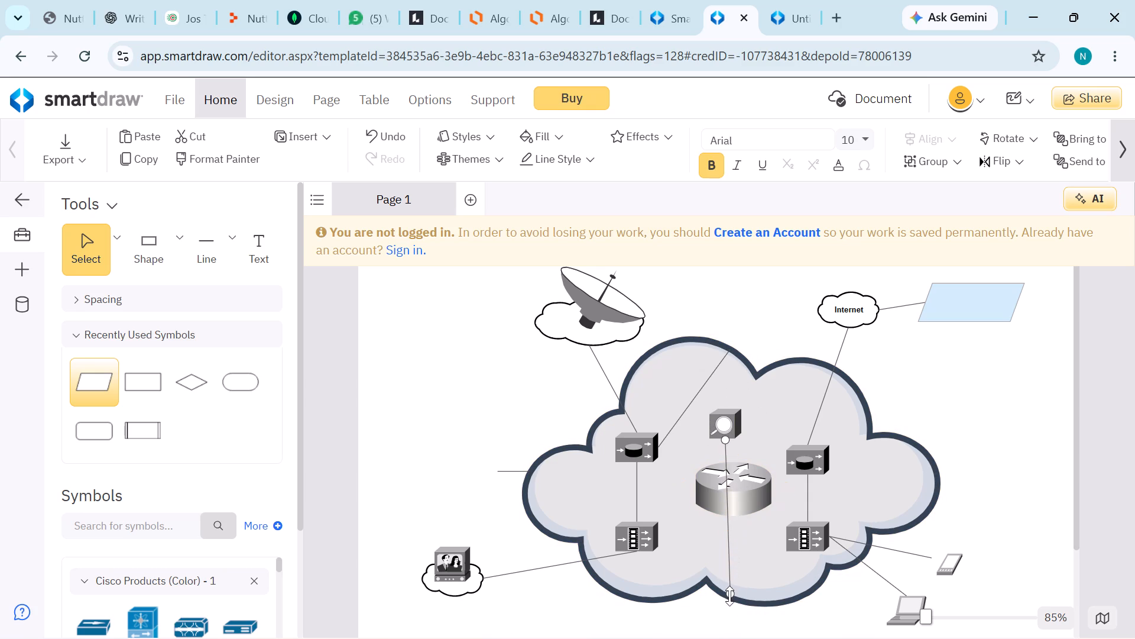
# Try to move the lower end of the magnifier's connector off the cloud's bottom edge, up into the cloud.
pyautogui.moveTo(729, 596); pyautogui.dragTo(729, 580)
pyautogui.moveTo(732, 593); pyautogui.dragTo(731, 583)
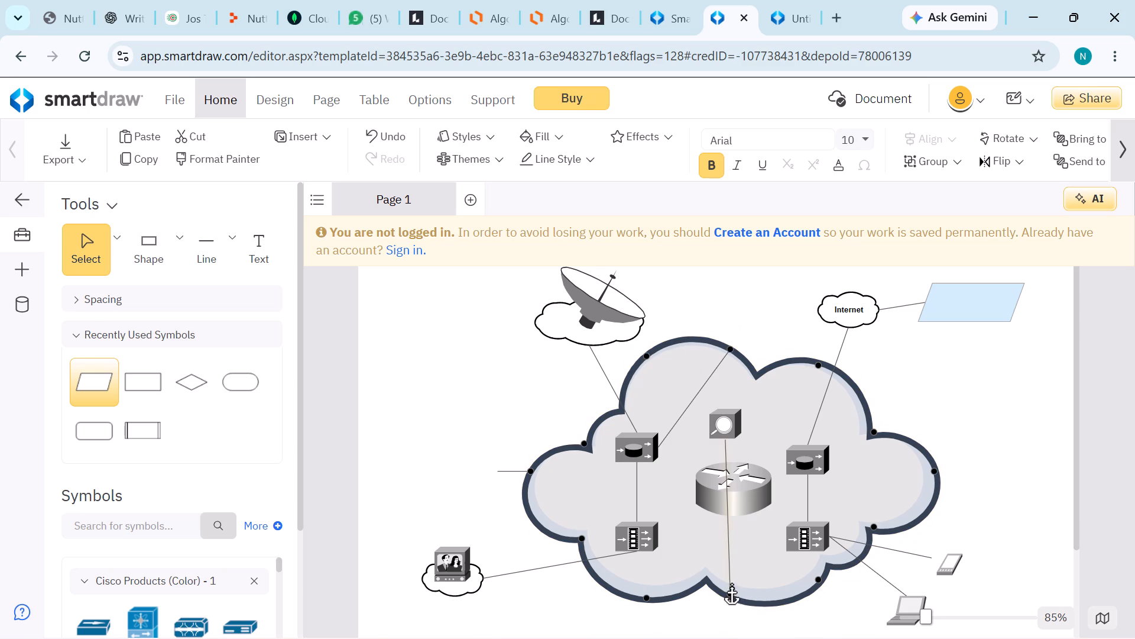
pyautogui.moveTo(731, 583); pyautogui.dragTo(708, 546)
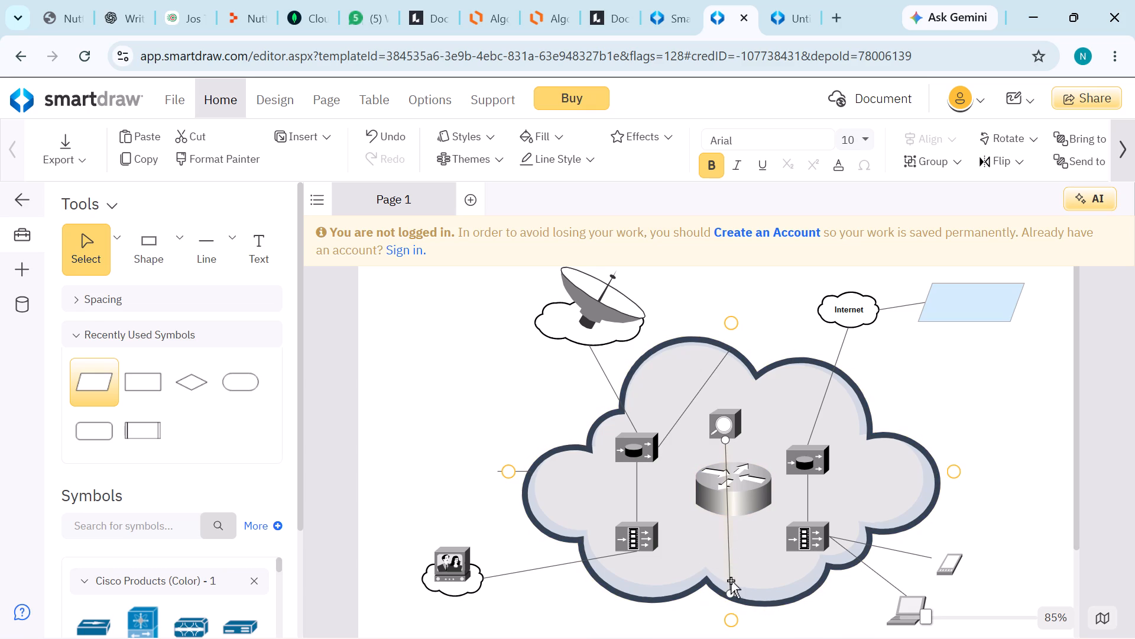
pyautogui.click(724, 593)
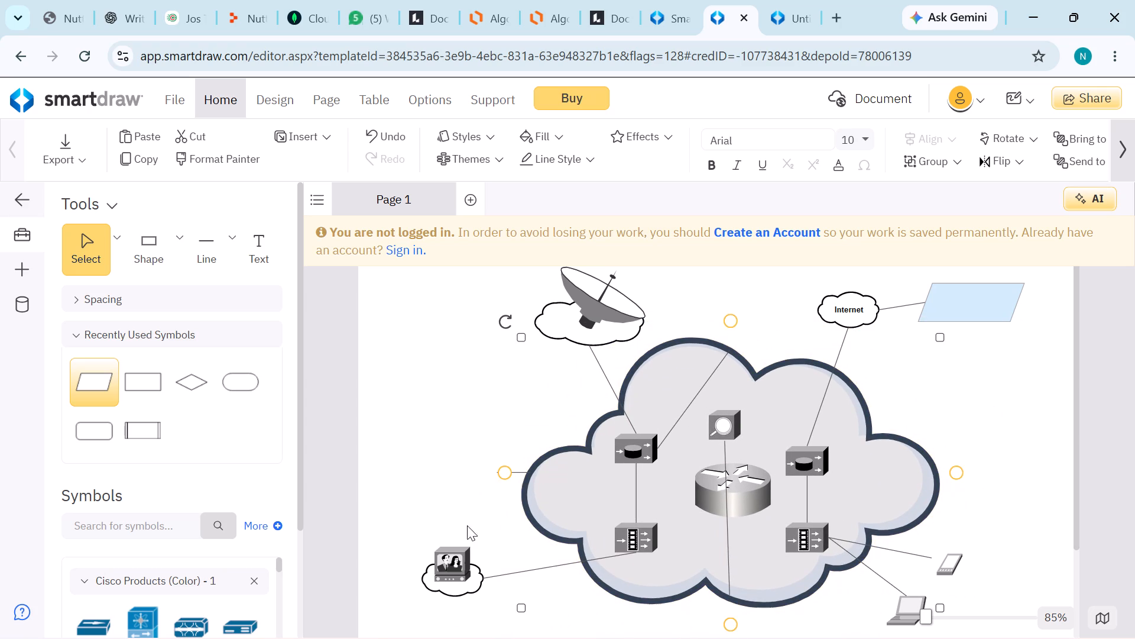
# Reposition the short loose line beside the cloud so it runs from the cloud's upper-left edge to the central router's left side.
pyautogui.moveTo(500, 471); pyautogui.dragTo(501, 476)
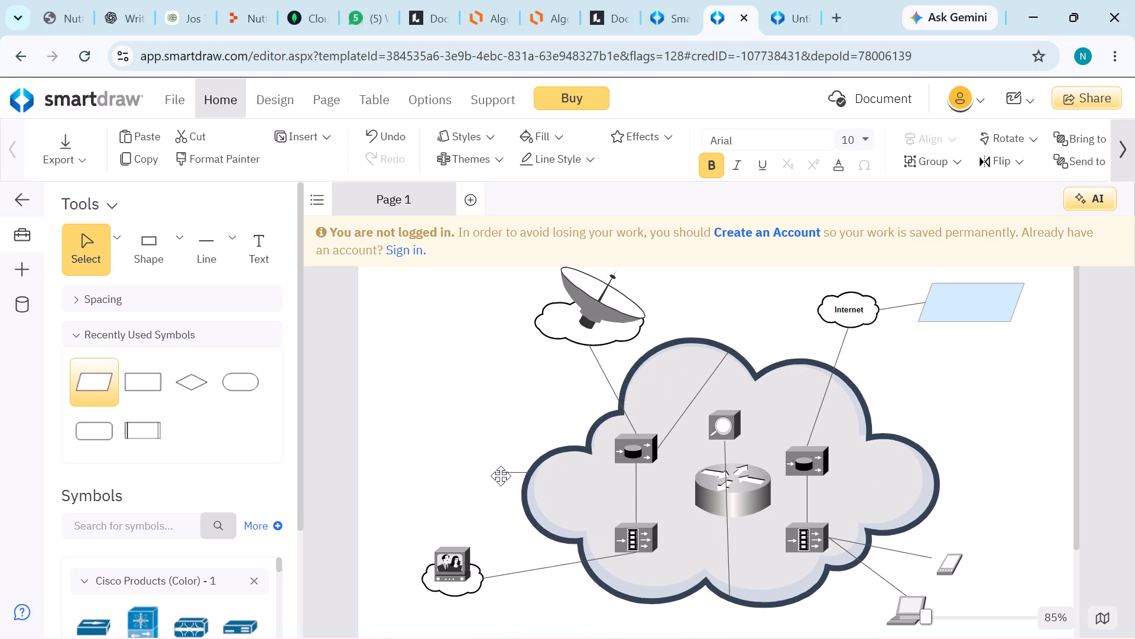
pyautogui.moveTo(501, 476); pyautogui.dragTo(565, 489)
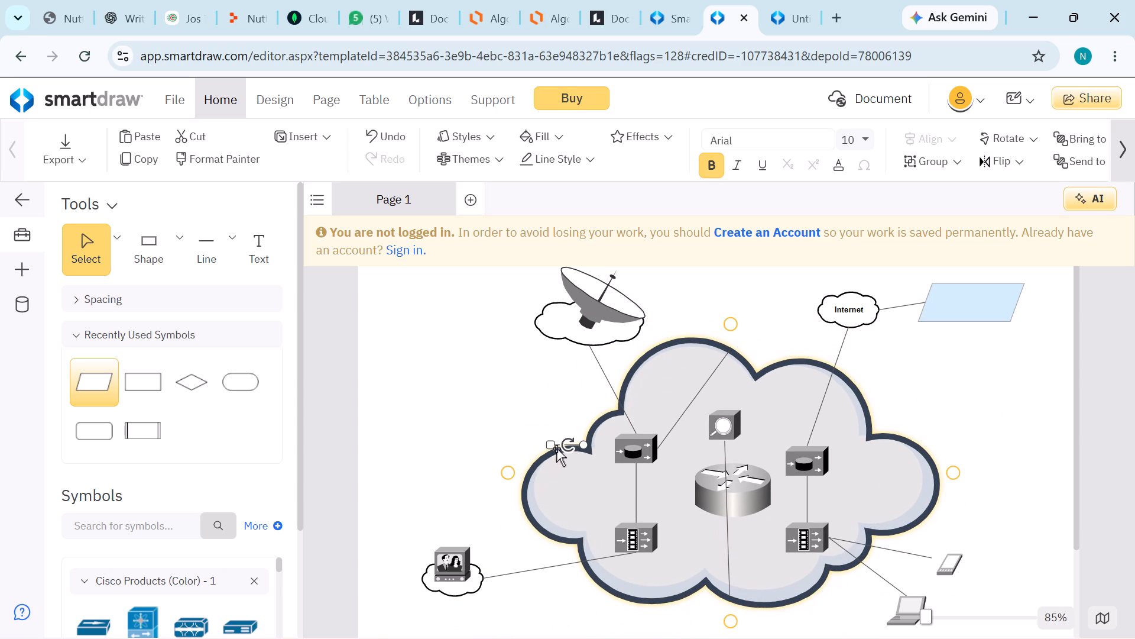
pyautogui.moveTo(553, 441); pyautogui.dragTo(643, 536)
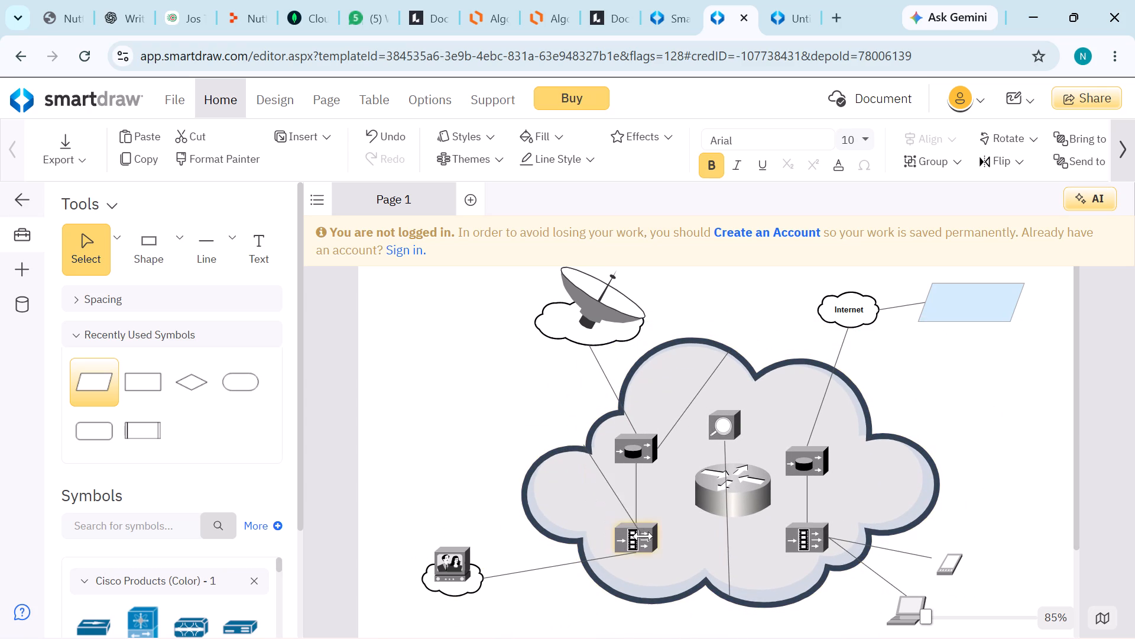
pyautogui.moveTo(643, 536); pyautogui.dragTo(705, 493)
pyautogui.click(667, 510)
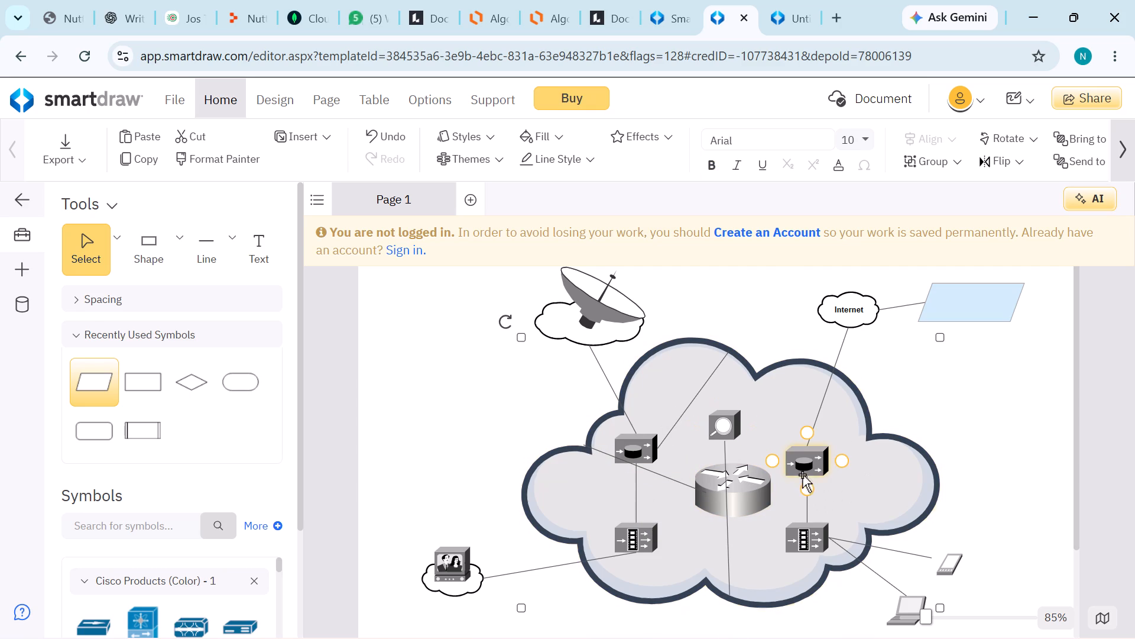
# Draw a connector line from the left side of the cloud's upper-right device to the bottom of the magnifier device.
pyautogui.moveTo(768, 460); pyautogui.dragTo(767, 440)
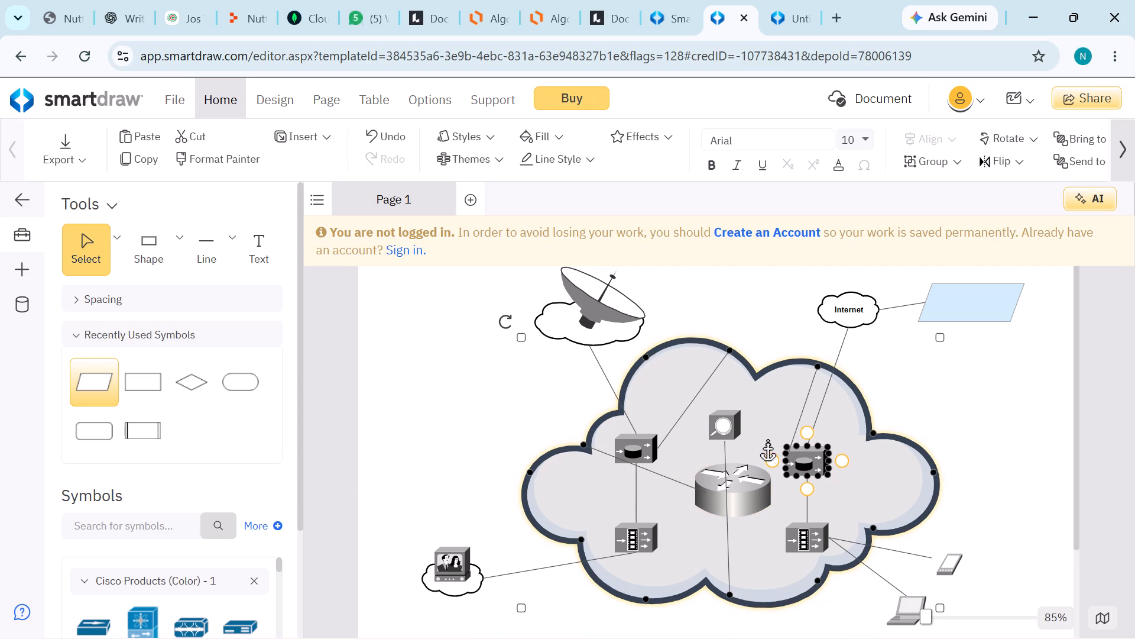
pyautogui.moveTo(767, 440); pyautogui.dragTo(730, 440)
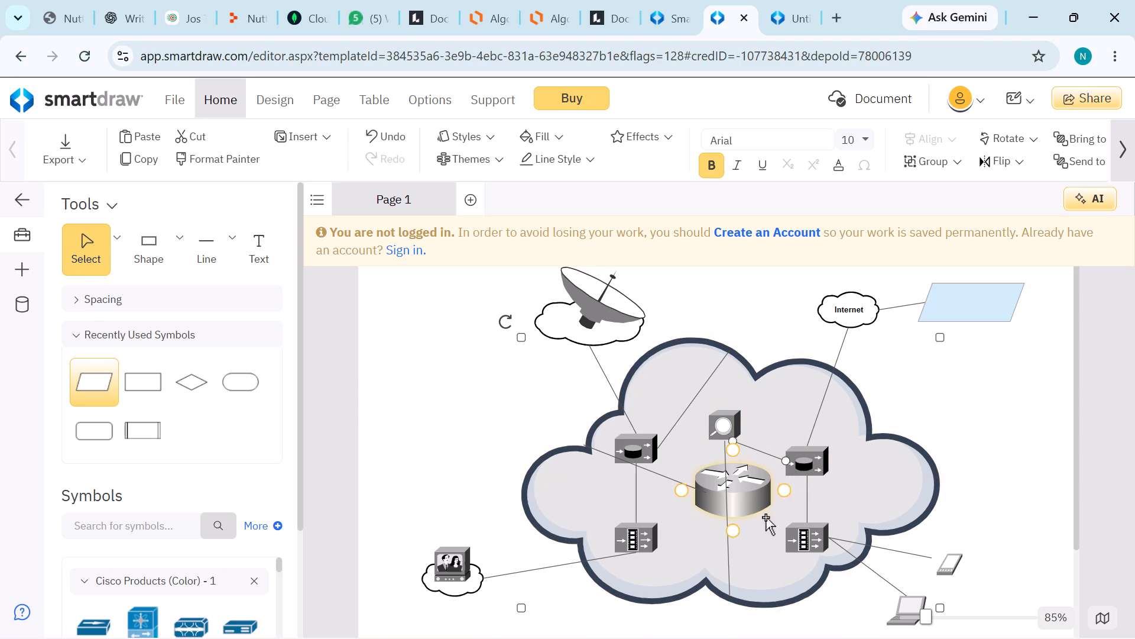
pyautogui.click(849, 498)
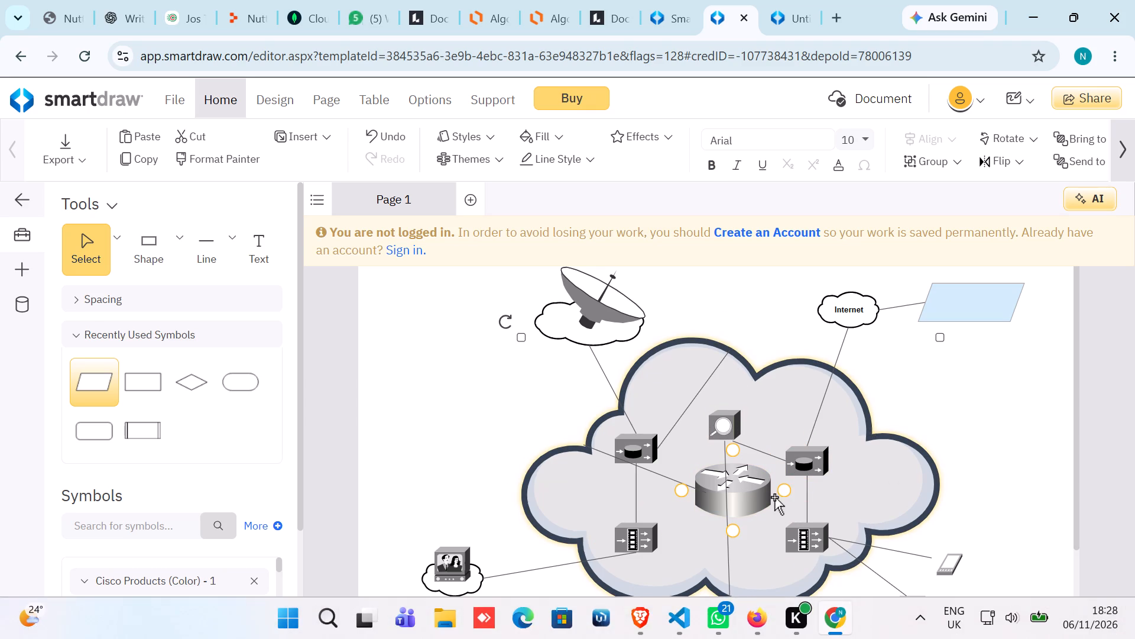
# Draw a connector line from the right side of the central router to the connection point on the cloud's bottom edge.
pyautogui.click(782, 495)
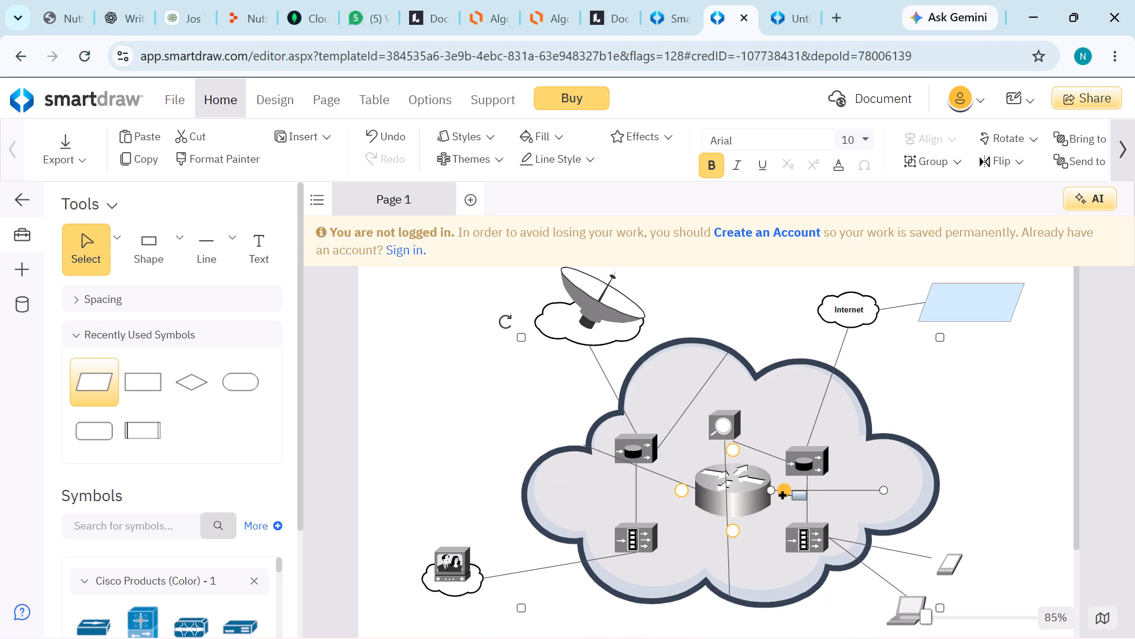
pyautogui.moveTo(881, 489); pyautogui.dragTo(831, 510)
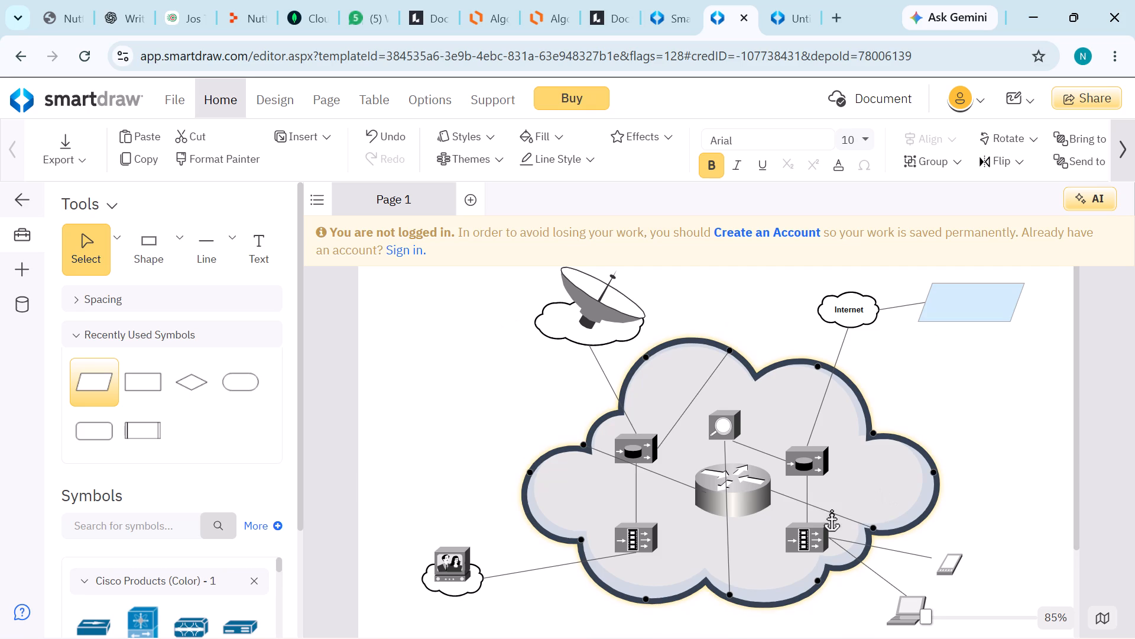
pyautogui.moveTo(831, 510); pyautogui.dragTo(864, 496)
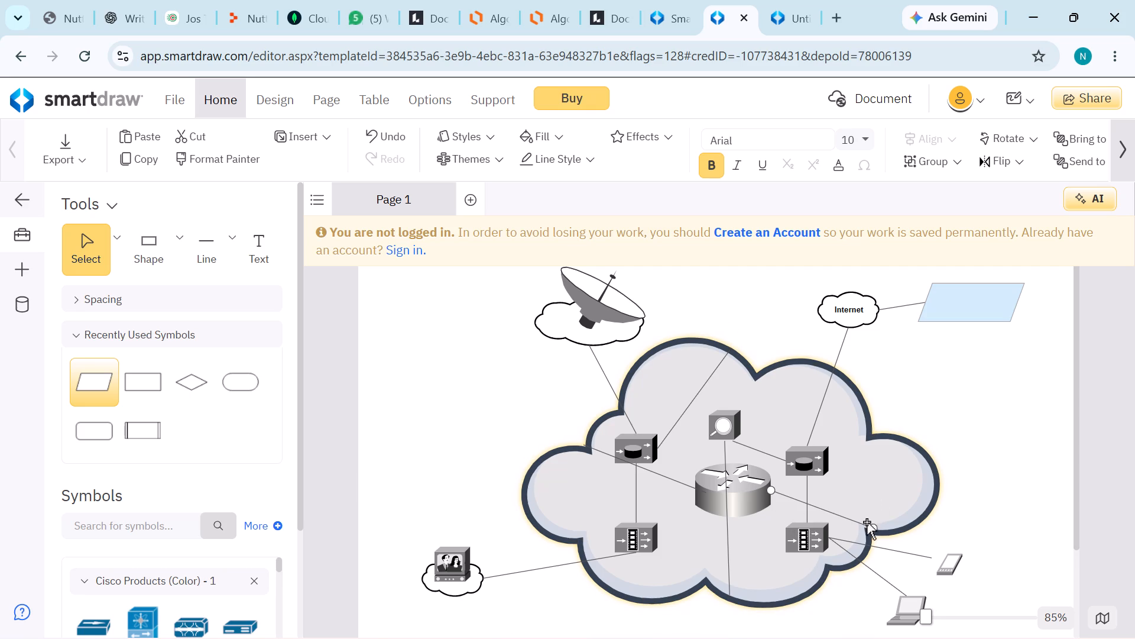
pyautogui.moveTo(873, 524); pyautogui.dragTo(685, 519)
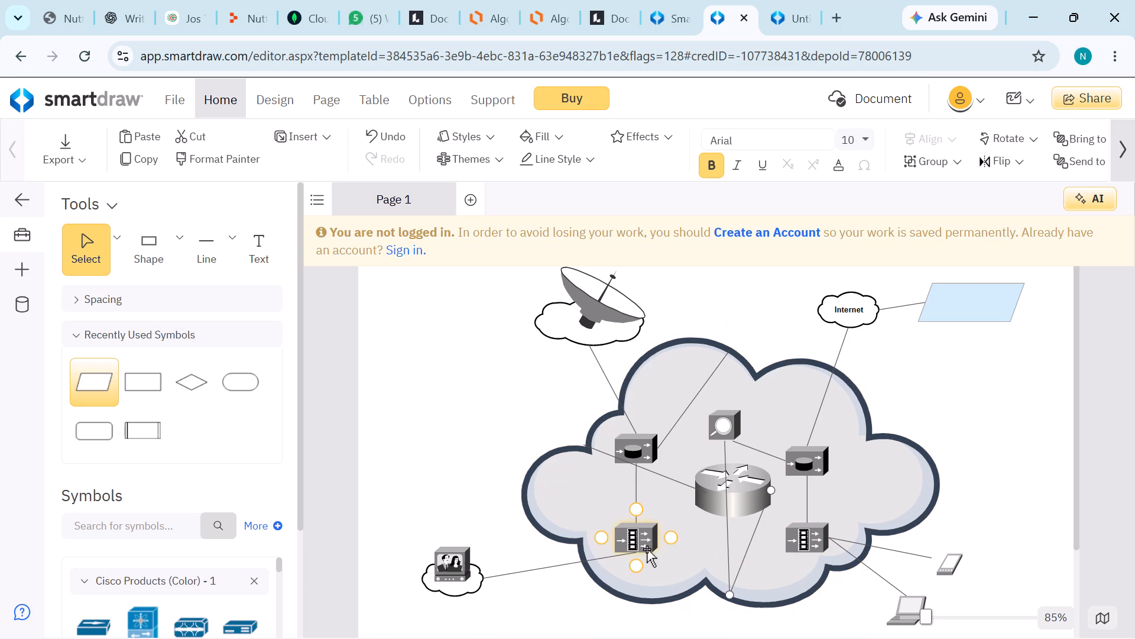
# Connect the lower-left device's right side to the connection point on the cloud's top edge, shifting the cloud slightly up and left.
pyautogui.click(667, 540)
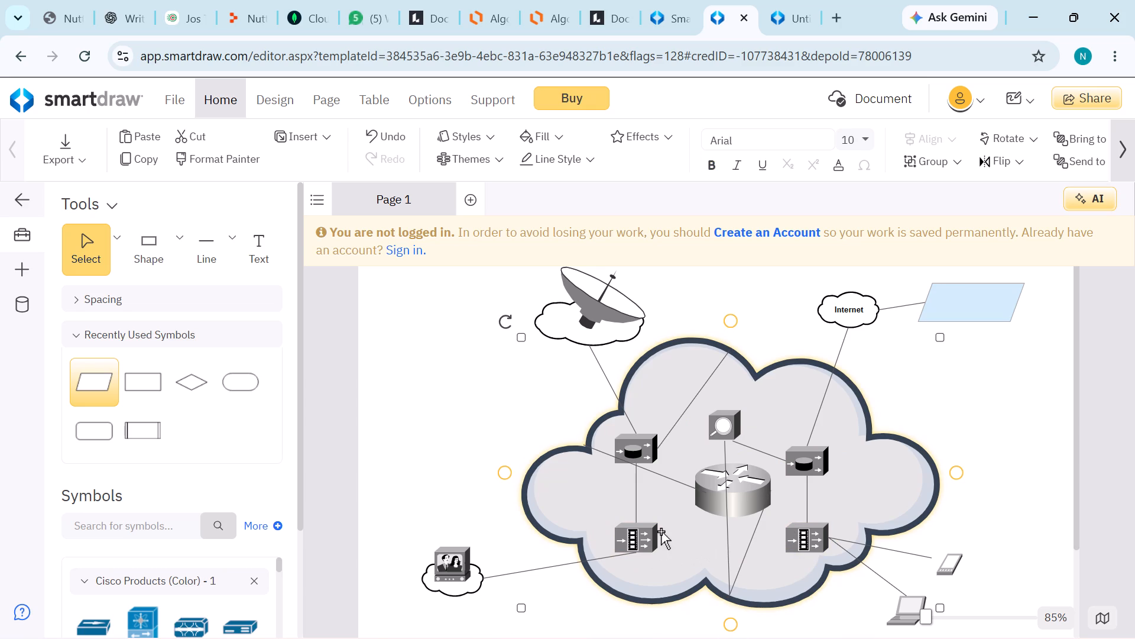
pyautogui.click(673, 541)
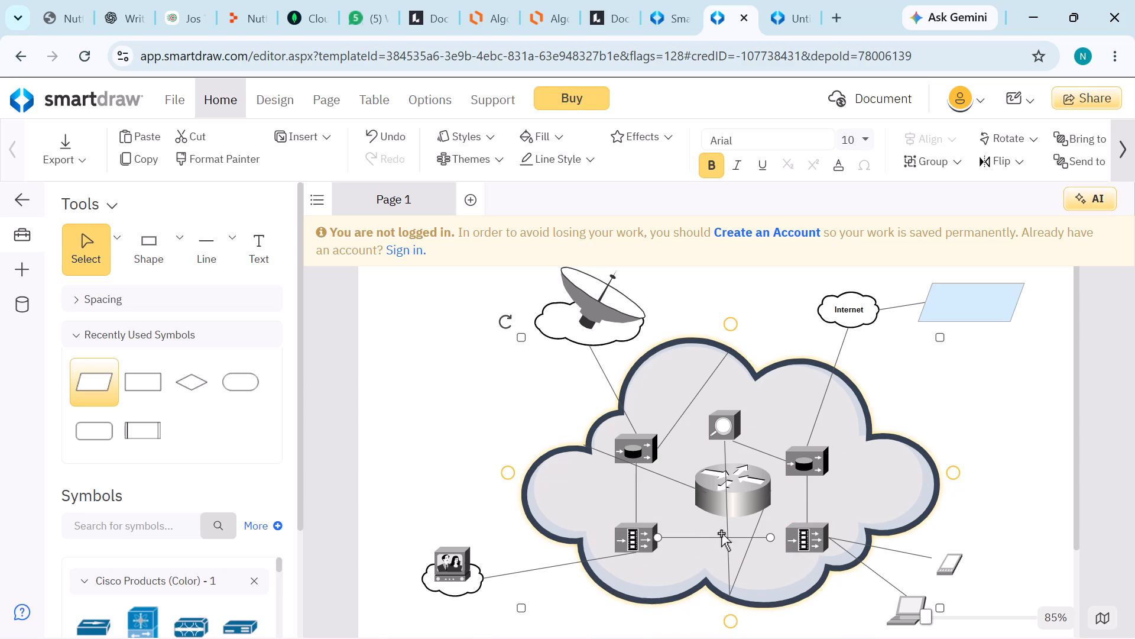
pyautogui.moveTo(766, 540); pyautogui.dragTo(742, 478)
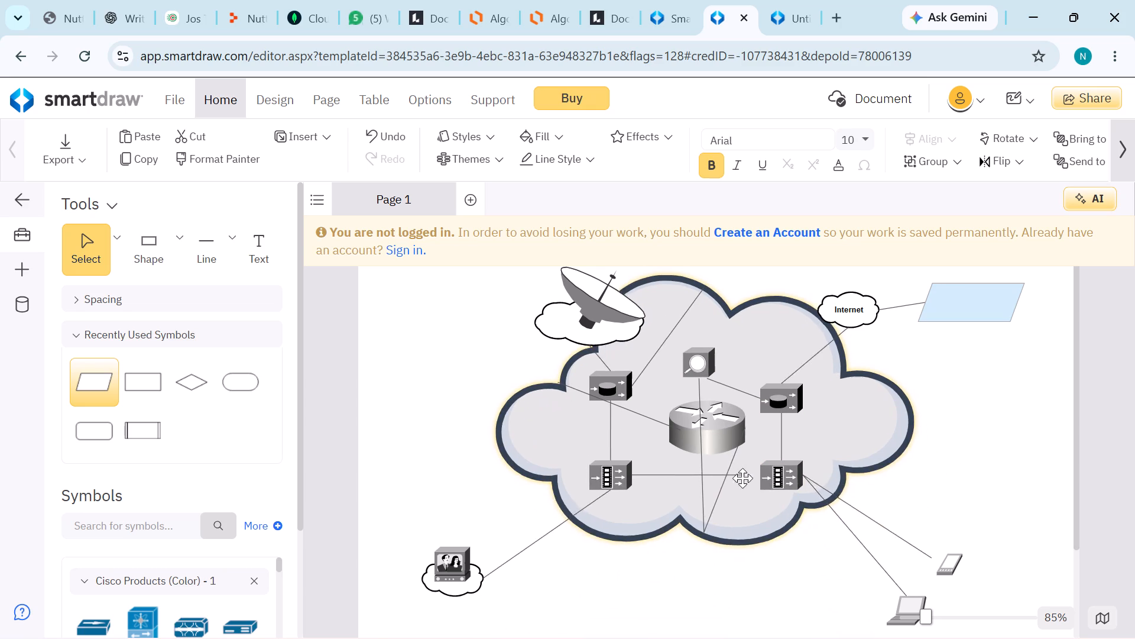
pyautogui.moveTo(742, 478); pyautogui.dragTo(756, 527)
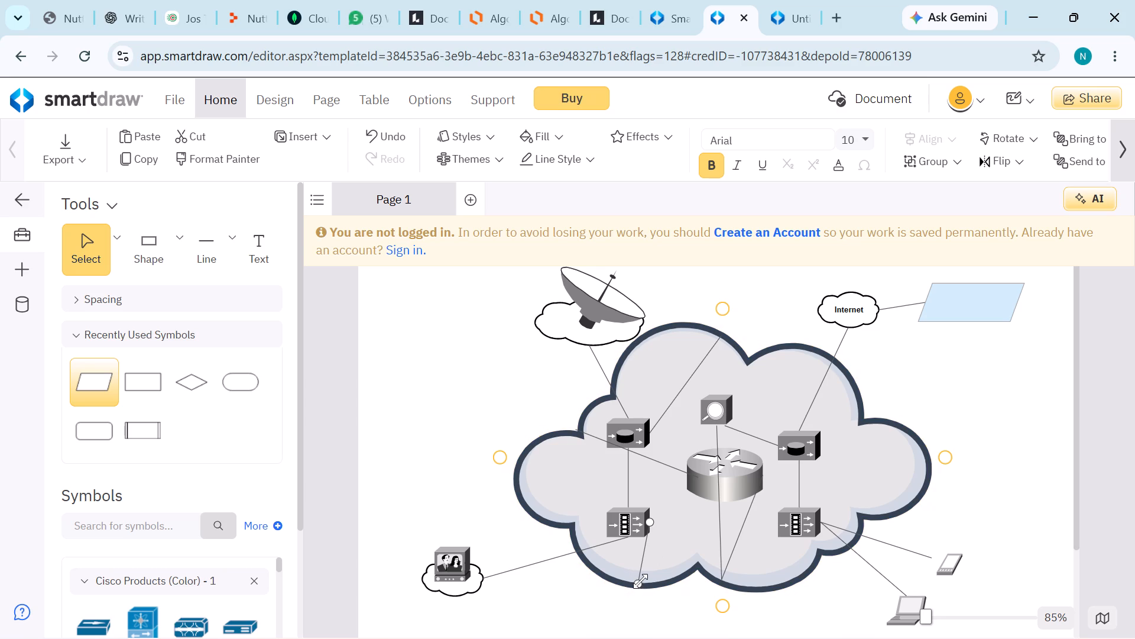
pyautogui.moveTo(640, 581); pyautogui.dragTo(713, 351)
pyautogui.click(769, 375)
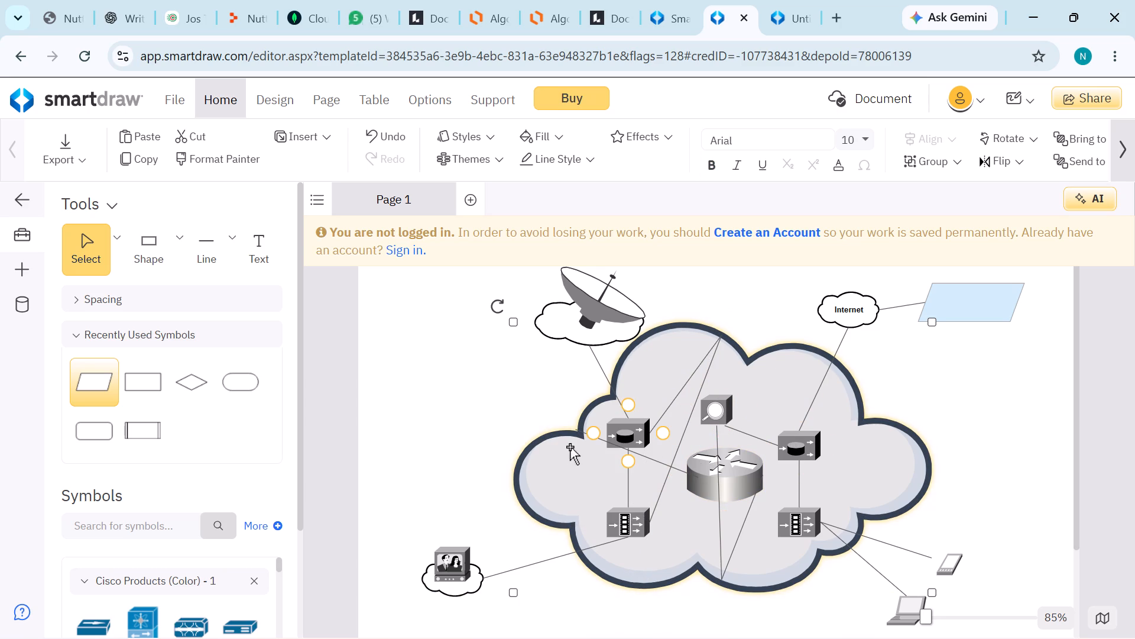
# Connect the upper-left device's left side to the cloud's lower-left edge connection point, shifting the cloud slightly down and left.
pyautogui.click(599, 435)
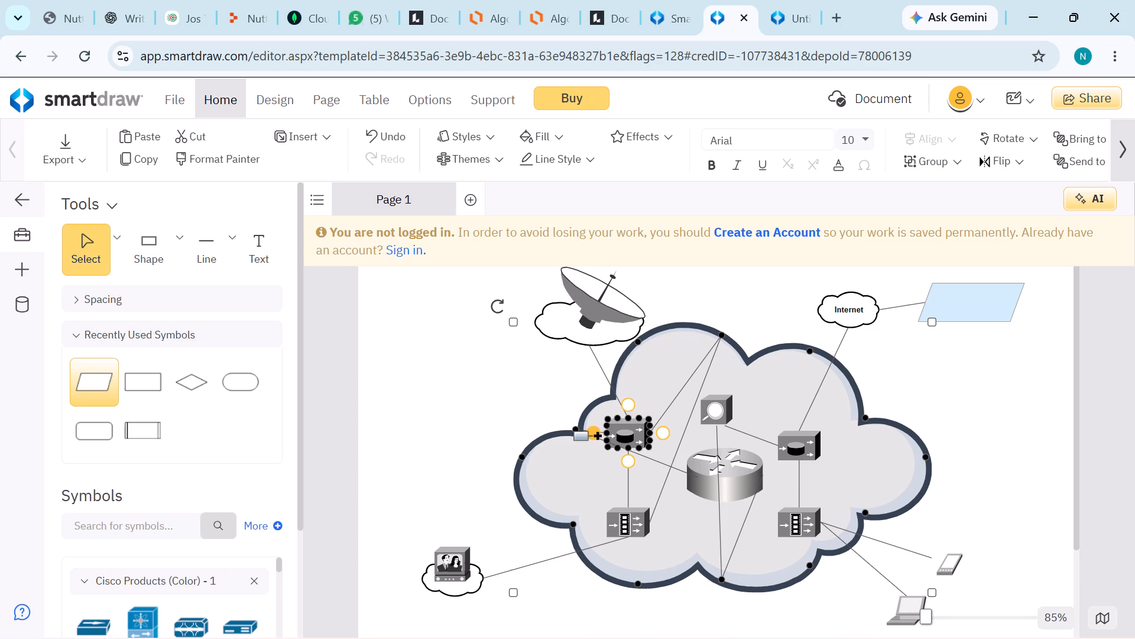
pyautogui.moveTo(501, 430); pyautogui.dragTo(491, 450)
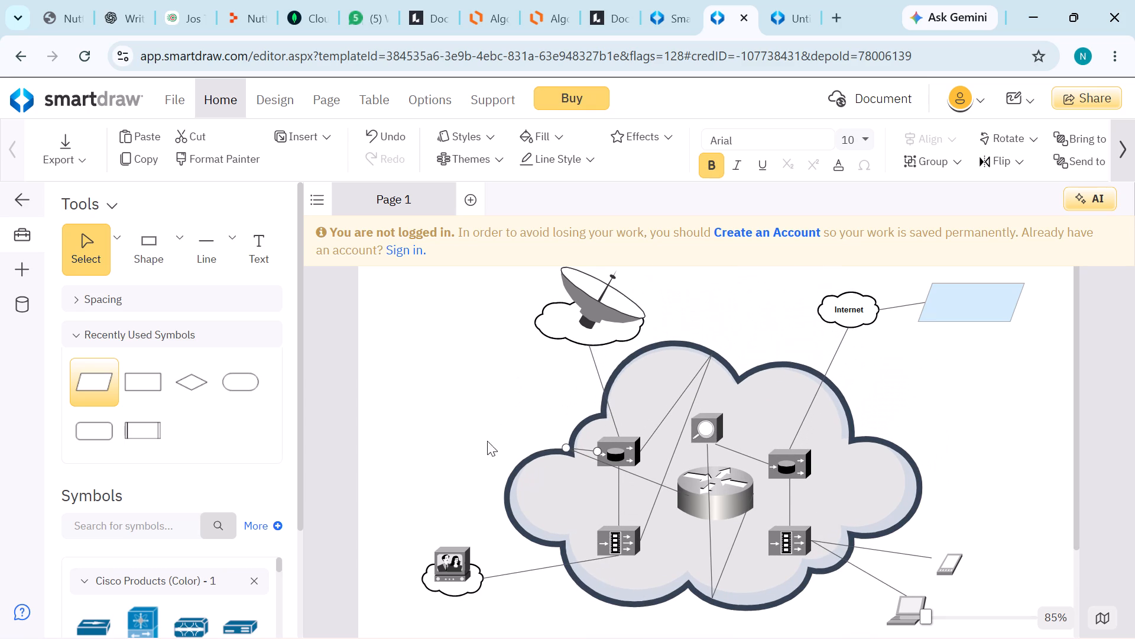
pyautogui.click(570, 450)
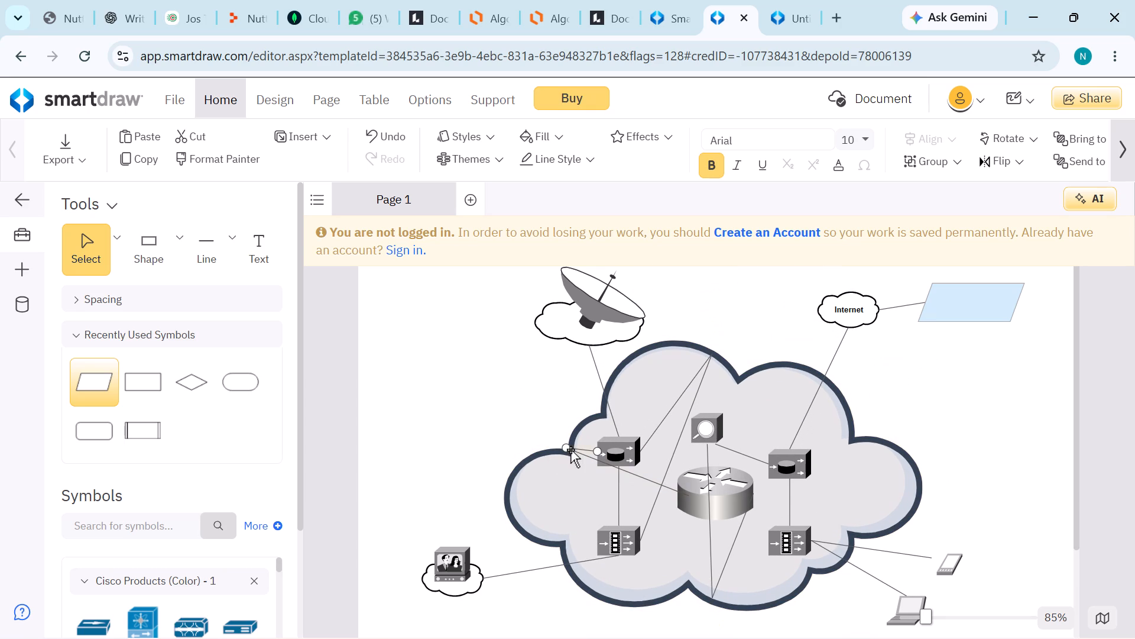
pyautogui.click(567, 450)
pyautogui.moveTo(567, 448); pyautogui.dragTo(555, 518)
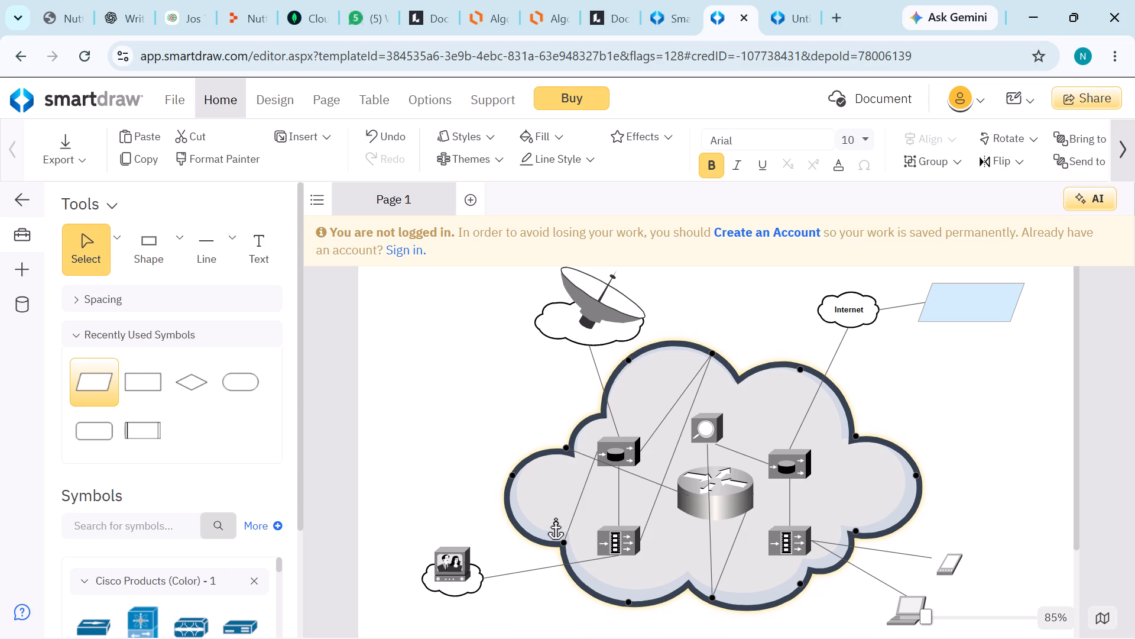
pyautogui.moveTo(555, 518); pyautogui.dragTo(556, 518)
# Move the router connector's outer end from the cloud's upper-left edge onto the video monitor device outside the cloud.
pyautogui.click(569, 448)
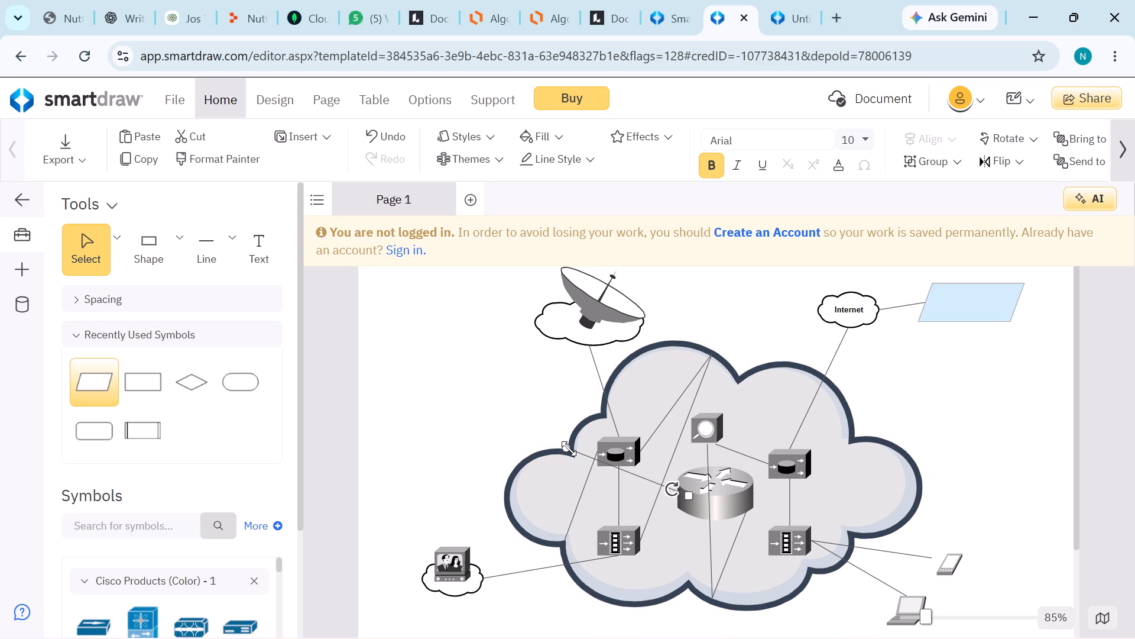
pyautogui.moveTo(564, 444); pyautogui.dragTo(548, 486)
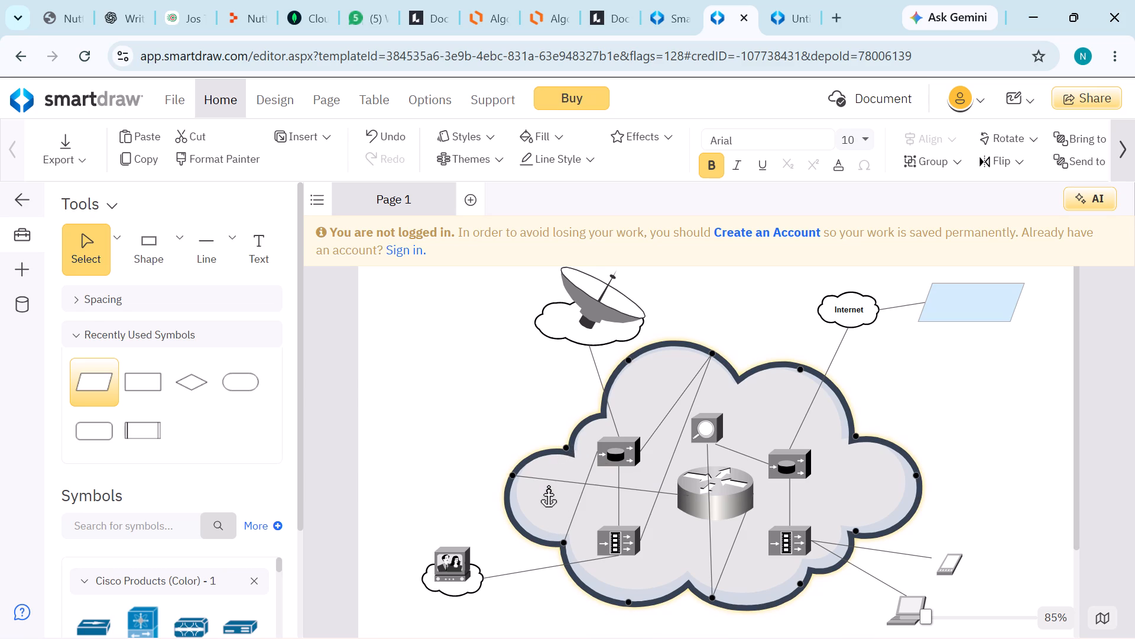
pyautogui.moveTo(548, 486); pyautogui.dragTo(472, 569)
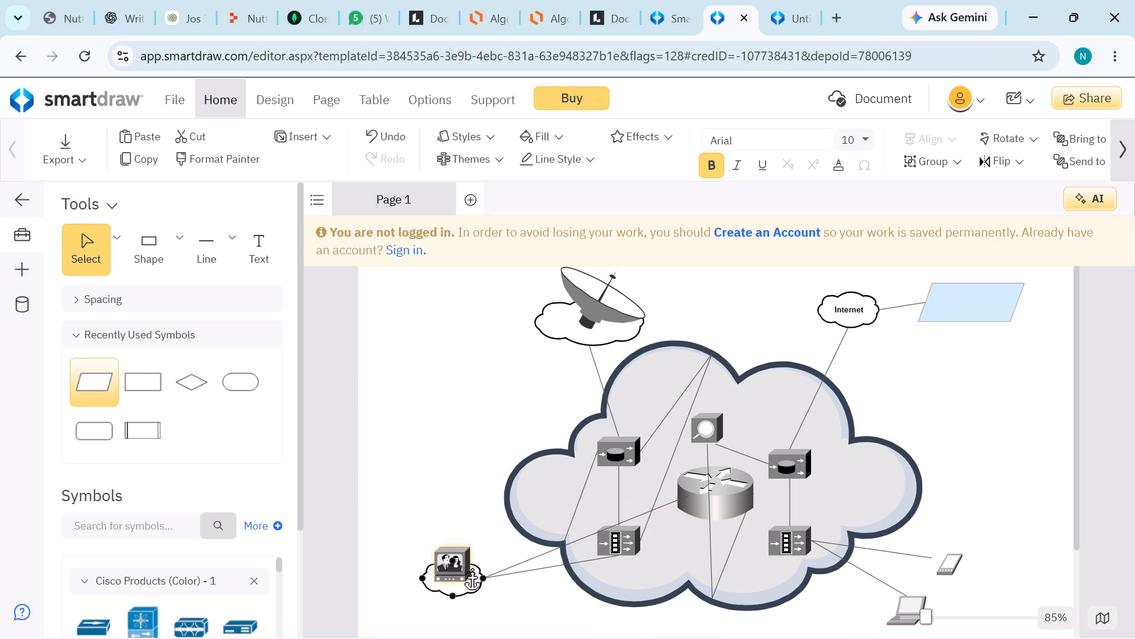
pyautogui.moveTo(472, 569); pyautogui.dragTo(466, 565)
pyautogui.moveTo(425, 455); pyautogui.dragTo(426, 460)
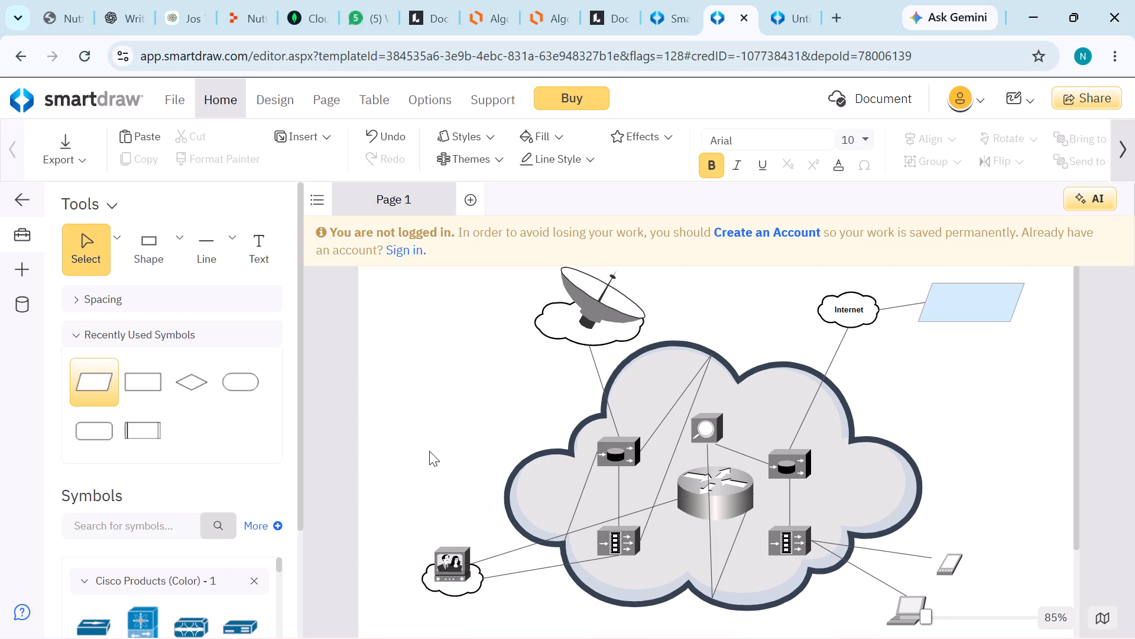
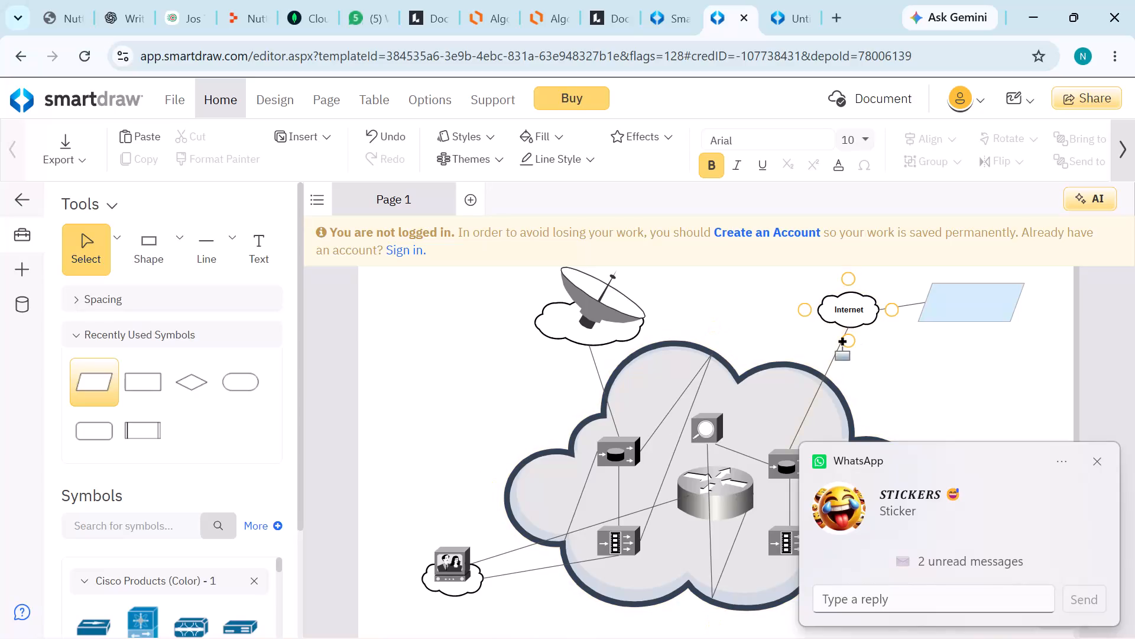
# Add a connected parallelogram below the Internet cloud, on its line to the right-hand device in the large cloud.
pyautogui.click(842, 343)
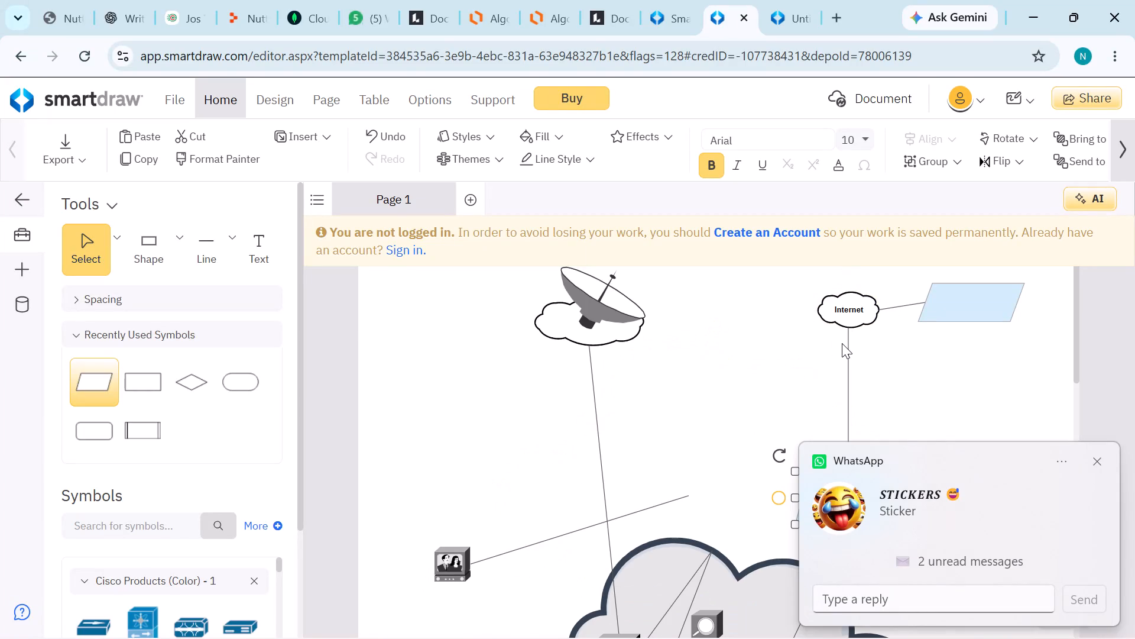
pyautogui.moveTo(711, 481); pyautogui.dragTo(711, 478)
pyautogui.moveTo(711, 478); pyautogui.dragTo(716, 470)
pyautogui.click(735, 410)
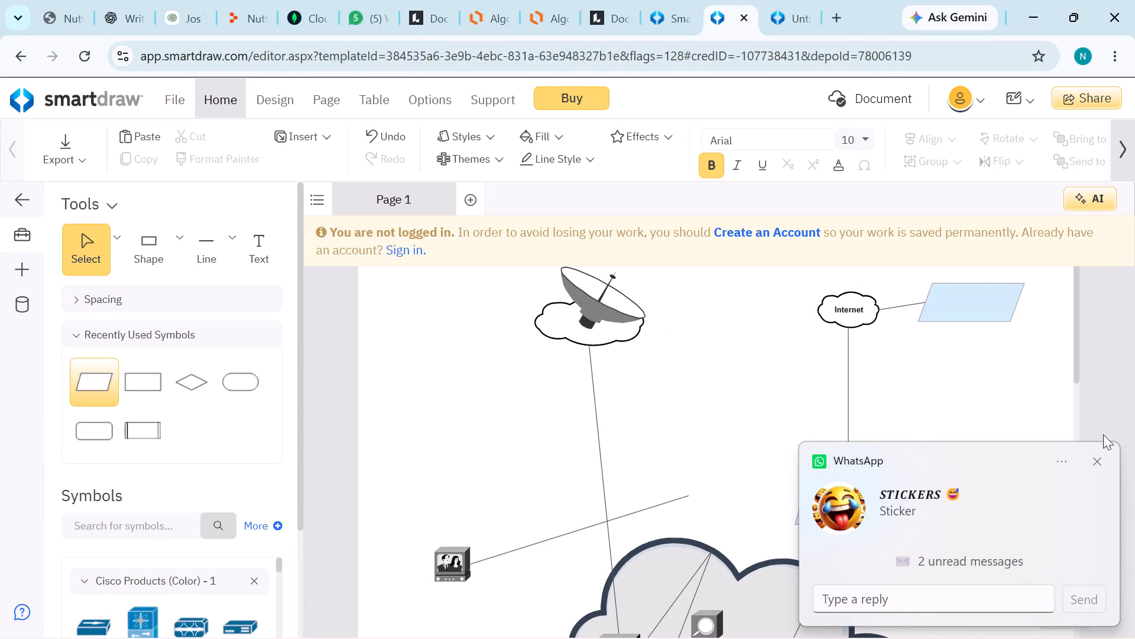
# Dismiss the WhatsApp notification covering the diagram.
pyautogui.click(1104, 460)
pyautogui.click(1101, 457)
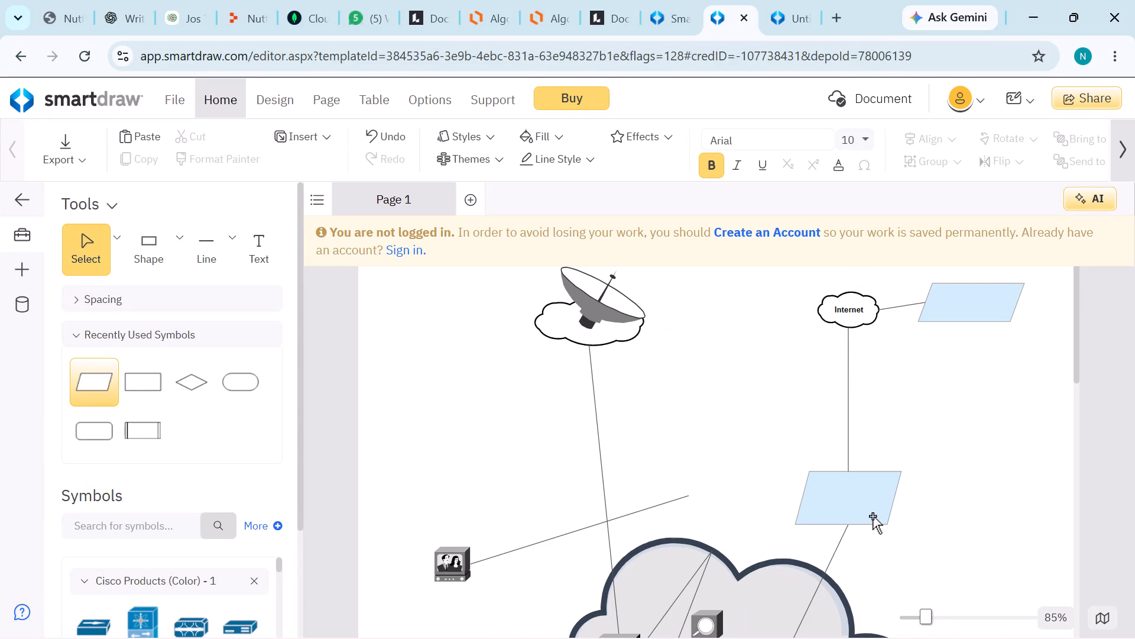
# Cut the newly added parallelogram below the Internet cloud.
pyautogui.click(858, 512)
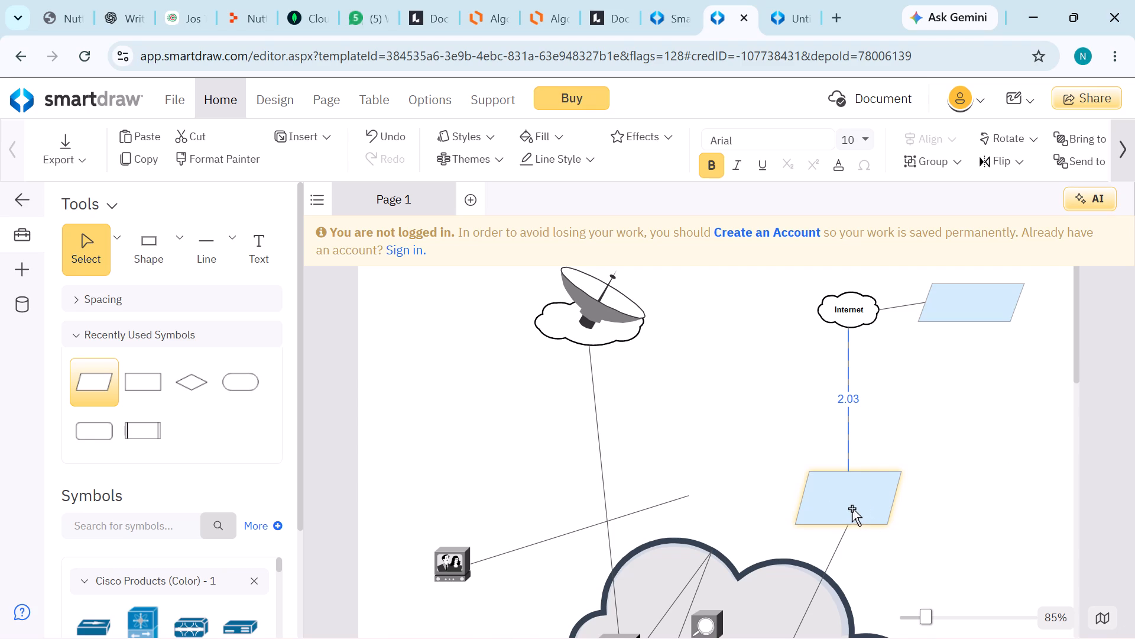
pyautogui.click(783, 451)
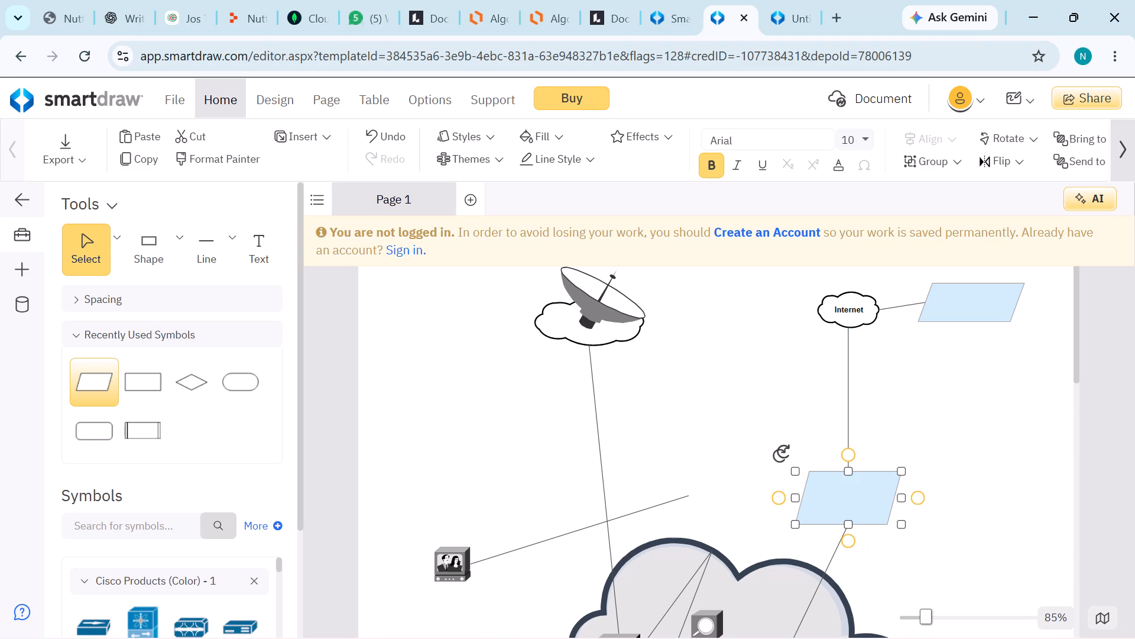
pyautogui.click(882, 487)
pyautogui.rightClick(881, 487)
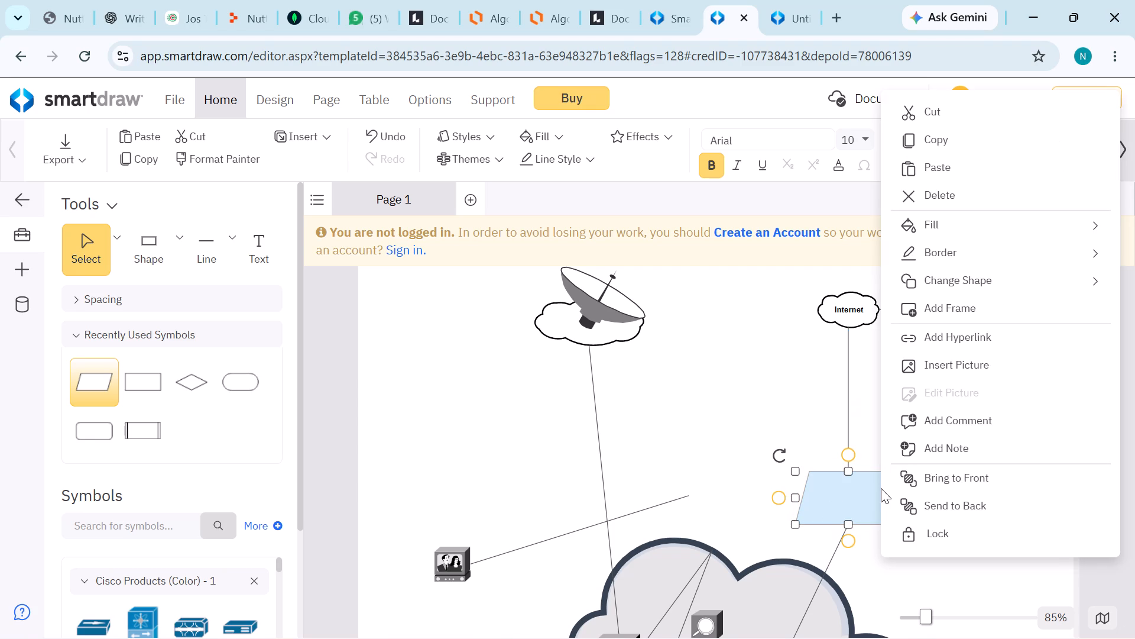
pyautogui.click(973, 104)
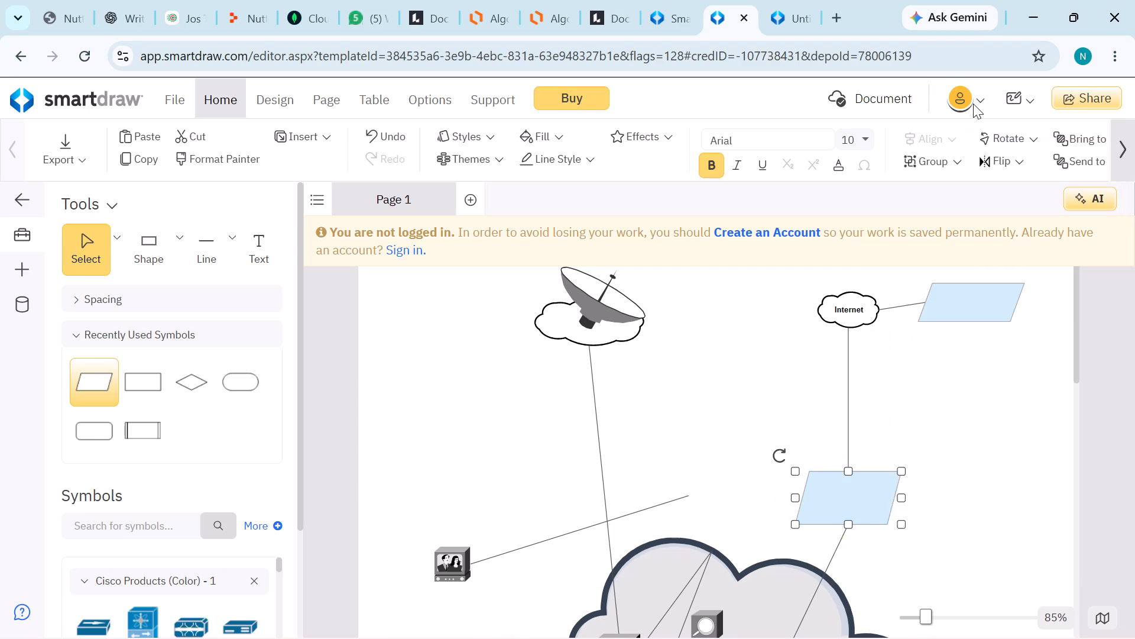
# Move the large Content Delivery System cloud and its devices up and slightly right, back above the video monitor's level.
pyautogui.moveTo(749, 582); pyautogui.dragTo(781, 518)
pyautogui.moveTo(783, 501); pyautogui.dragTo(784, 486)
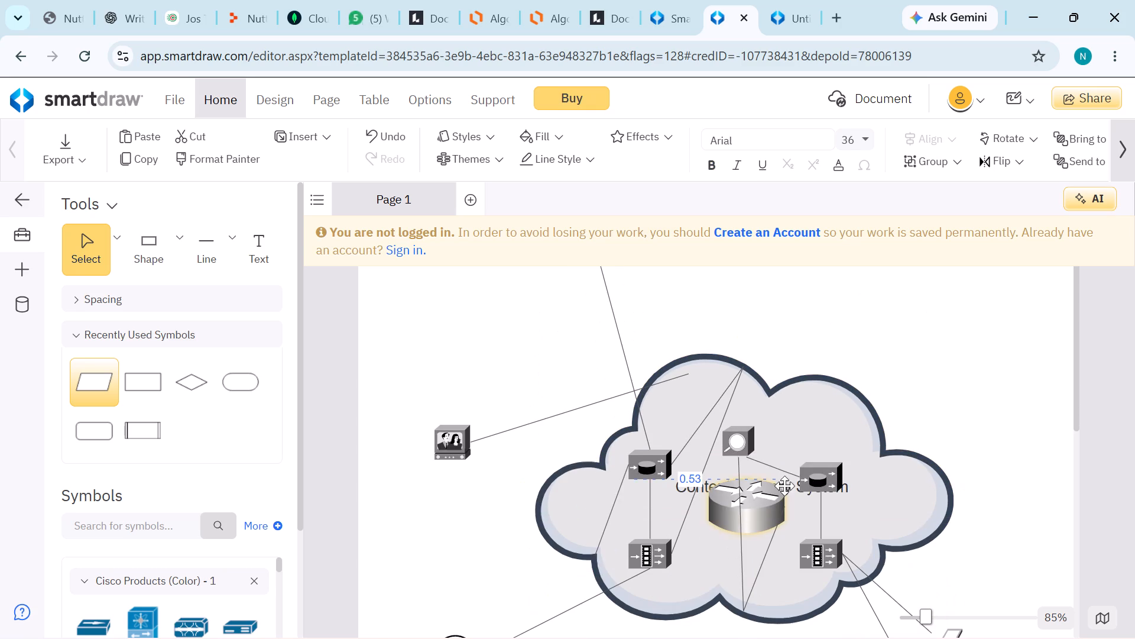
pyautogui.moveTo(784, 486); pyautogui.dragTo(785, 473)
pyautogui.moveTo(776, 386); pyautogui.dragTo(774, 372)
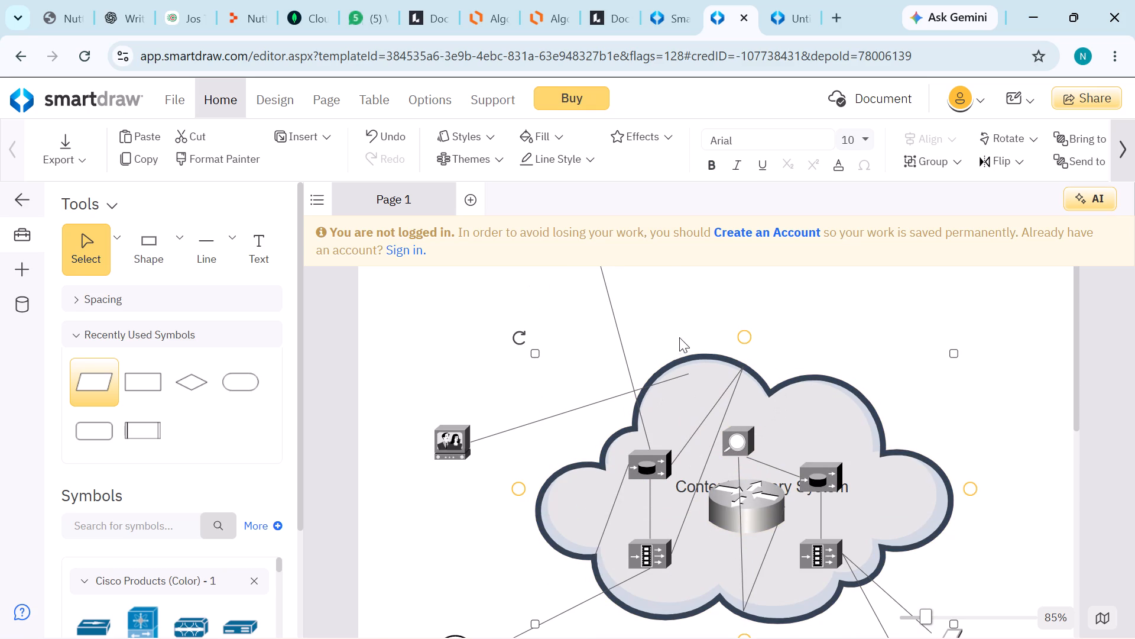
pyautogui.moveTo(674, 325); pyautogui.dragTo(685, 431)
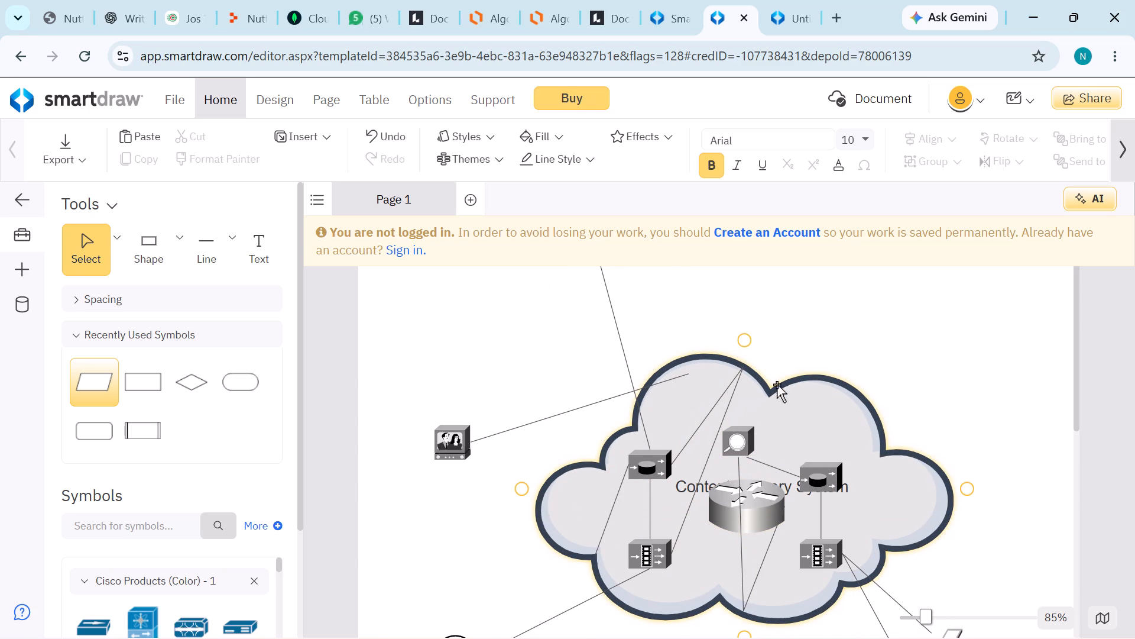
pyautogui.moveTo(773, 398); pyautogui.dragTo(766, 383)
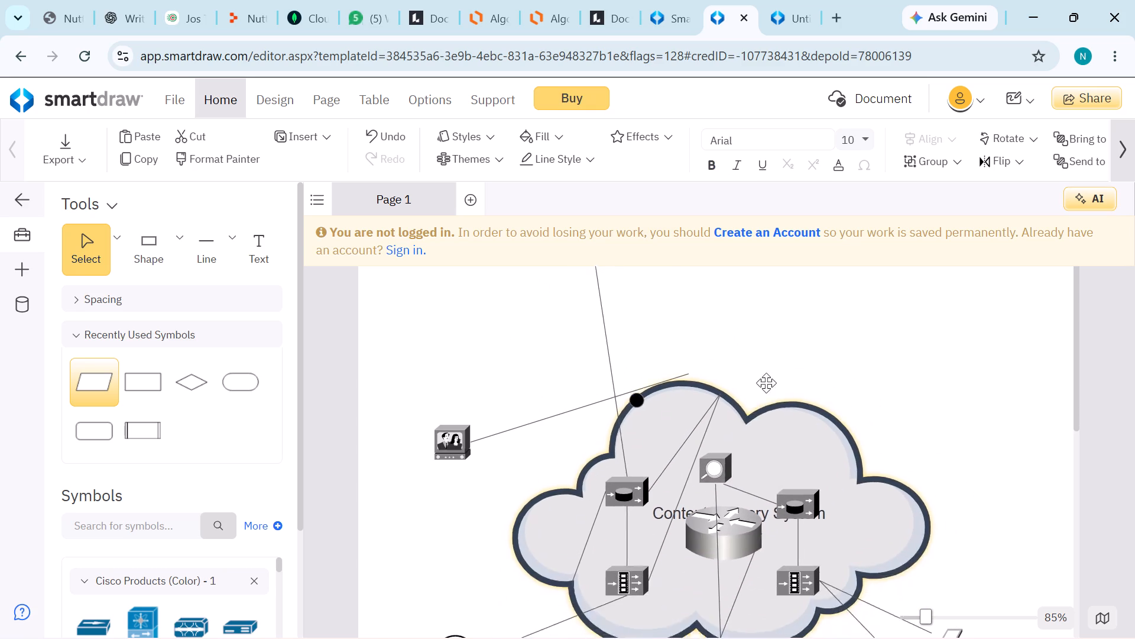
pyautogui.moveTo(766, 383); pyautogui.dragTo(771, 259)
pyautogui.moveTo(664, 627); pyautogui.dragTo(669, 638)
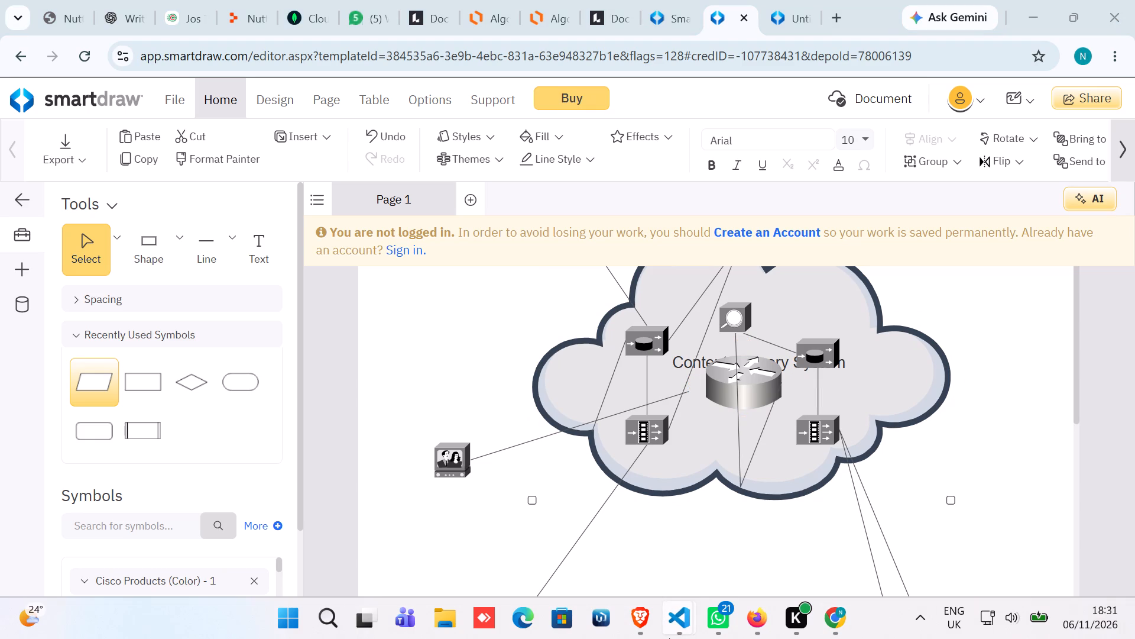
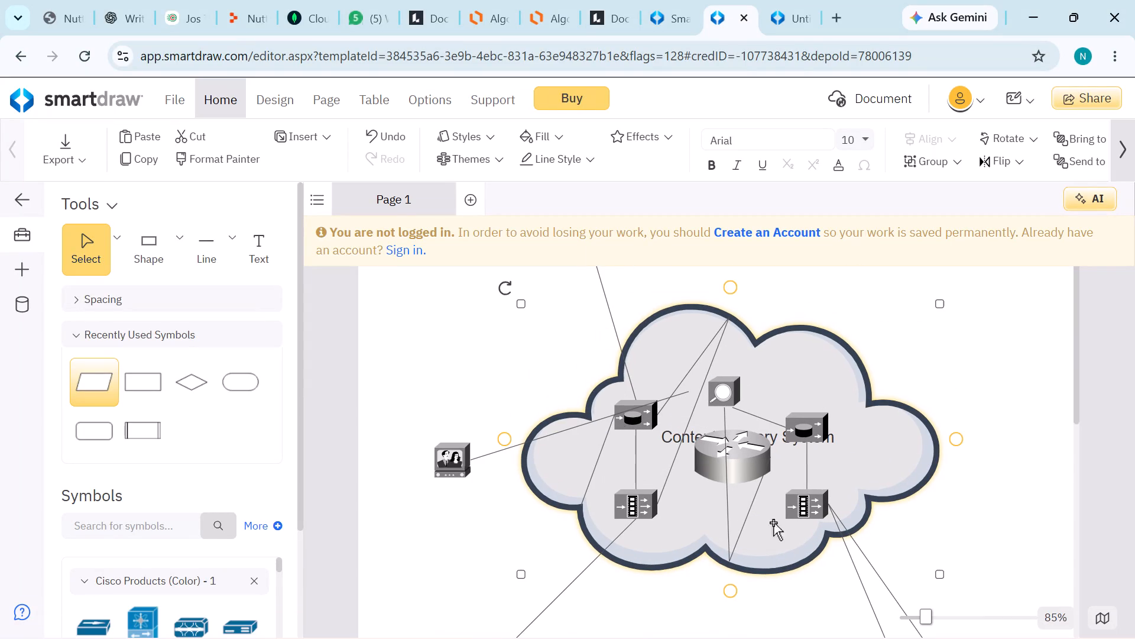
# Move the central router slightly down and the cloud's upper-right device slightly up and right, clear of the "Content Delivery System" label.
pyautogui.moveTo(744, 478); pyautogui.dragTo(734, 495)
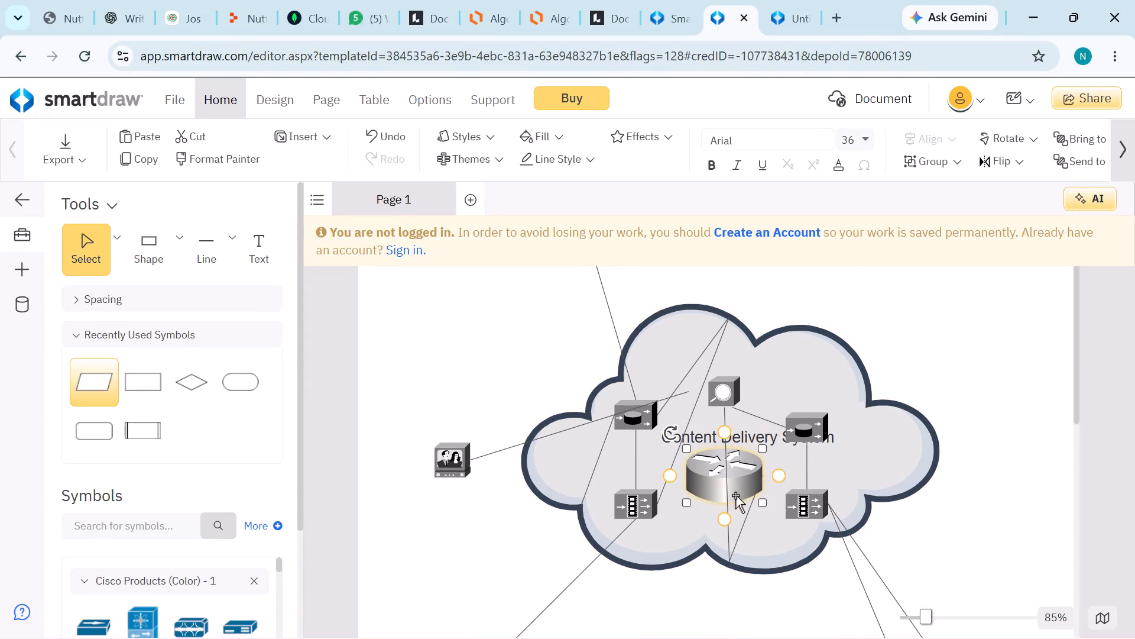
pyautogui.moveTo(810, 431); pyautogui.dragTo(844, 421)
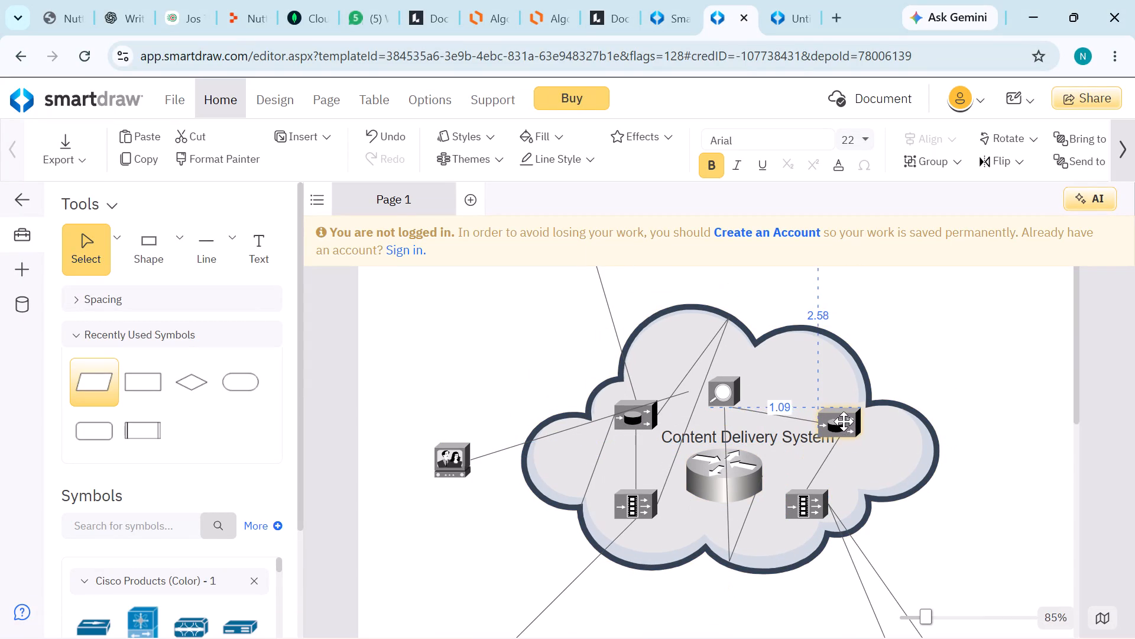
pyautogui.moveTo(844, 421); pyautogui.dragTo(834, 414)
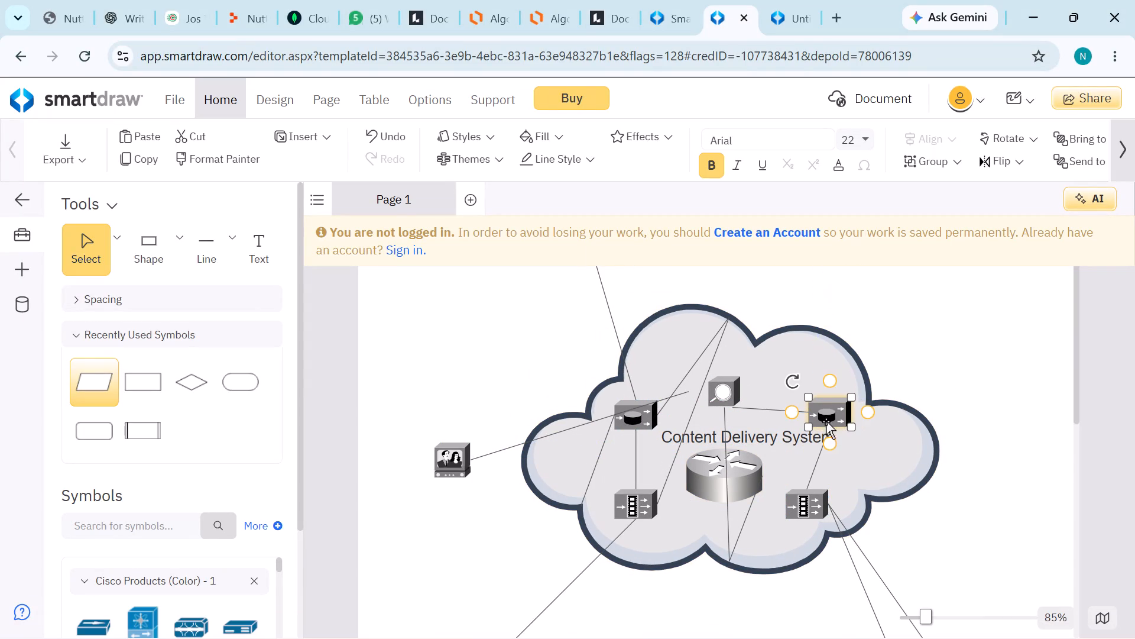
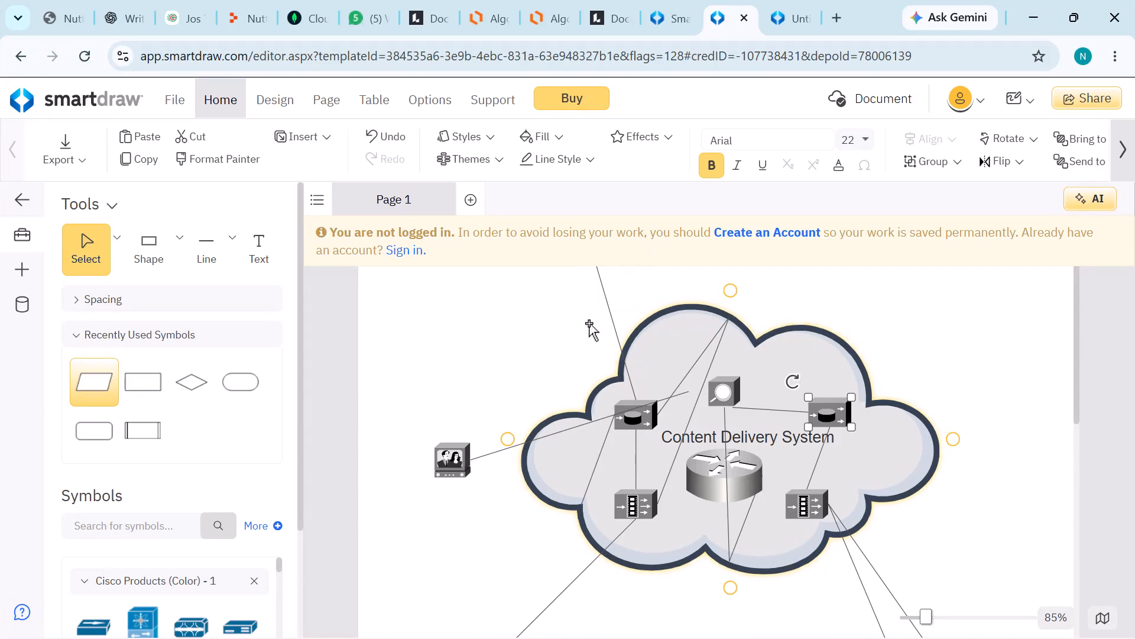
# Move the large Content Delivery System cloud, together with the devices inside it, slightly down and right.
pyautogui.moveTo(546, 331); pyautogui.dragTo(549, 359)
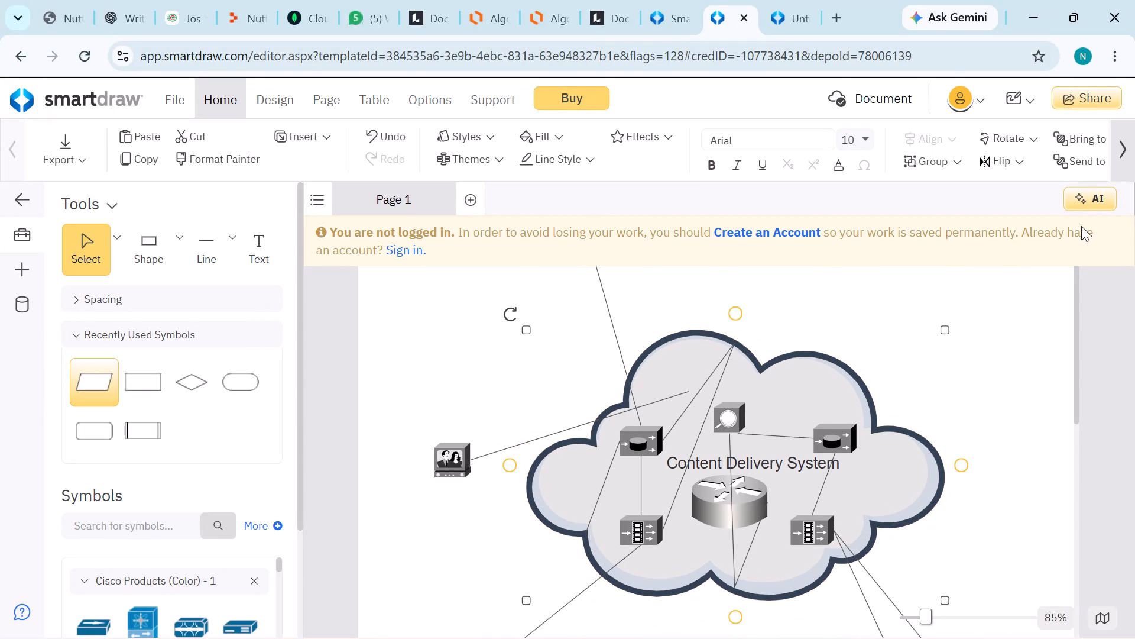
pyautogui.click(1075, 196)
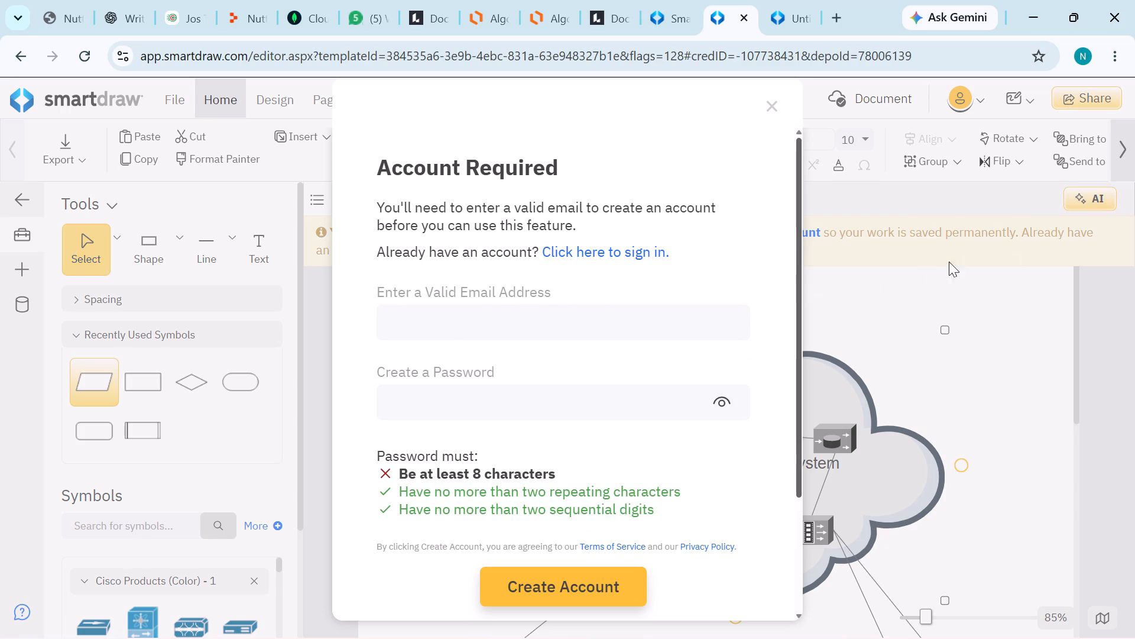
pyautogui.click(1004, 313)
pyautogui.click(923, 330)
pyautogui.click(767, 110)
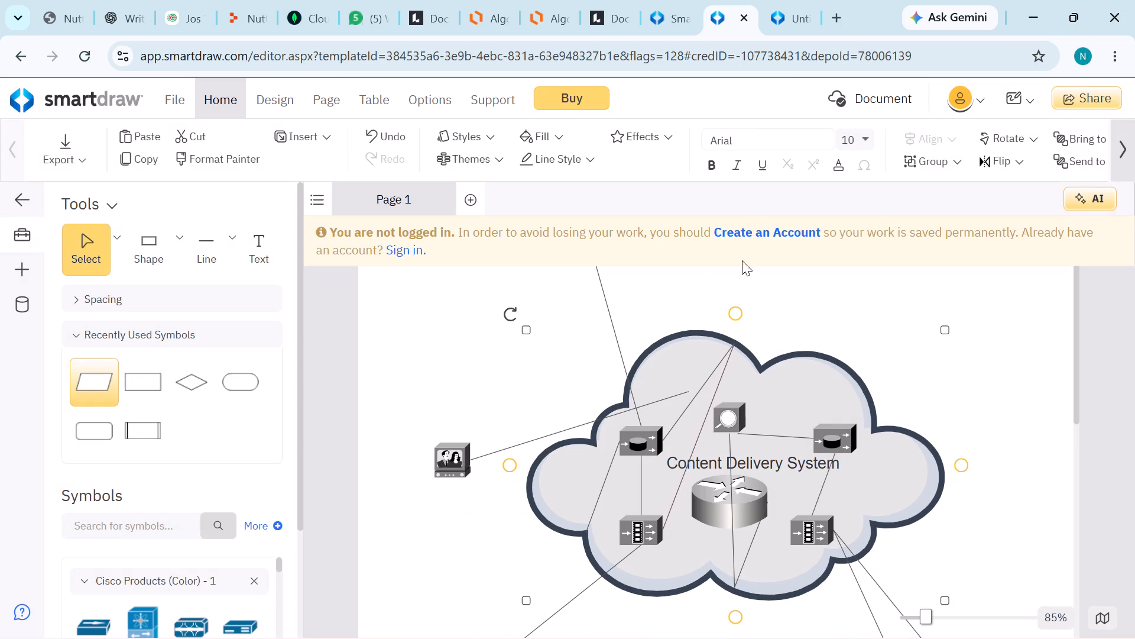
# Bring the small upper cloud and its connector down closer to the large cloud, keeping the linked device above the lower-left device.
pyautogui.moveTo(622, 359); pyautogui.dragTo(641, 437)
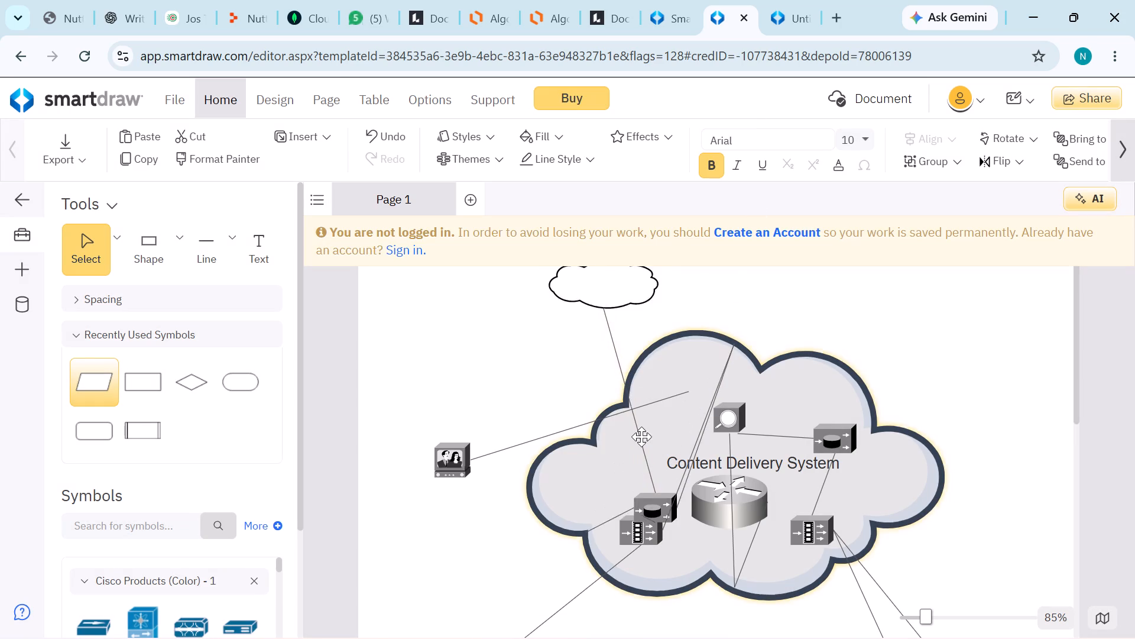
pyautogui.moveTo(641, 437); pyautogui.dragTo(616, 418)
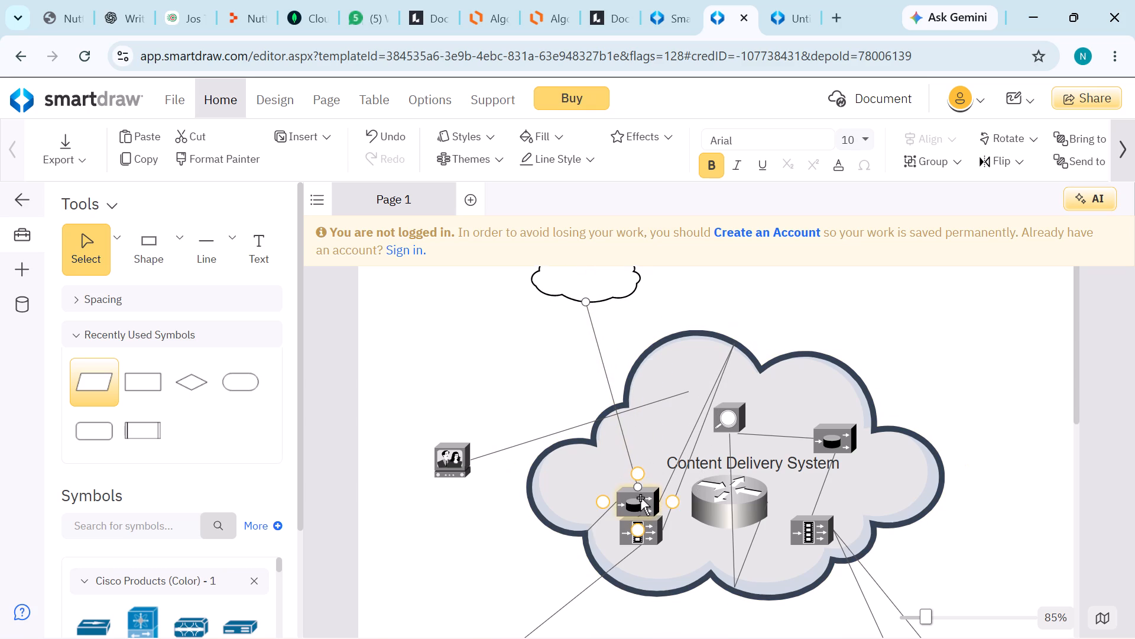
pyautogui.moveTo(640, 498); pyautogui.dragTo(640, 431)
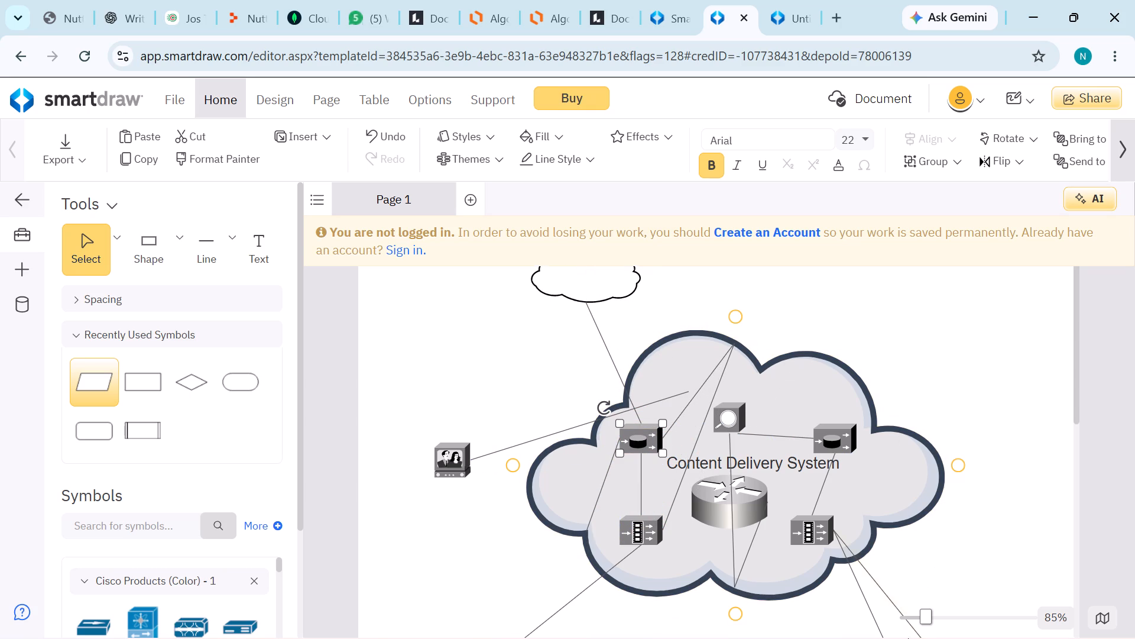
# Move the handheld device near the laptop up and slightly right, closer to the large cloud and clear of the laptop.
pyautogui.scroll(-5, 958, 536)
pyautogui.scroll(3, 955, 501)
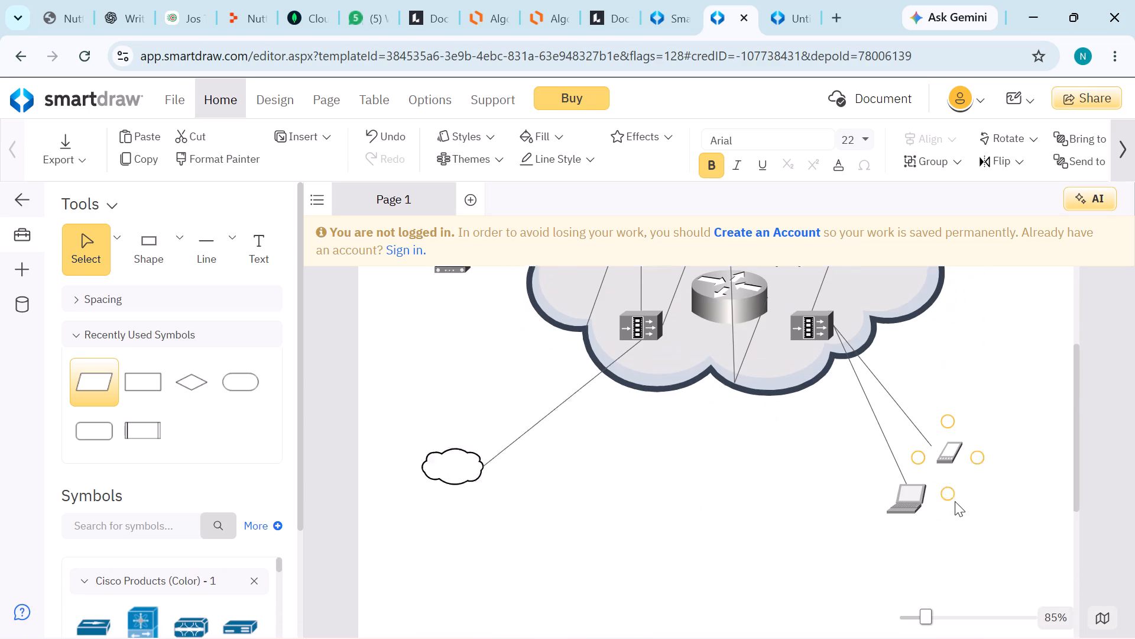
pyautogui.moveTo(946, 485); pyautogui.dragTo(960, 419)
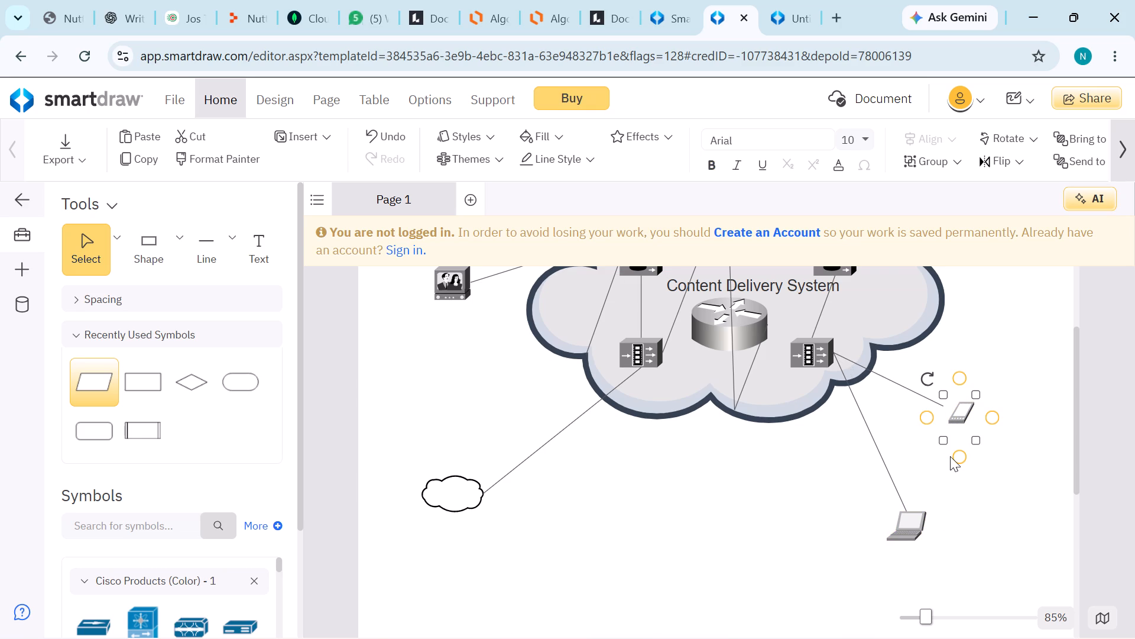
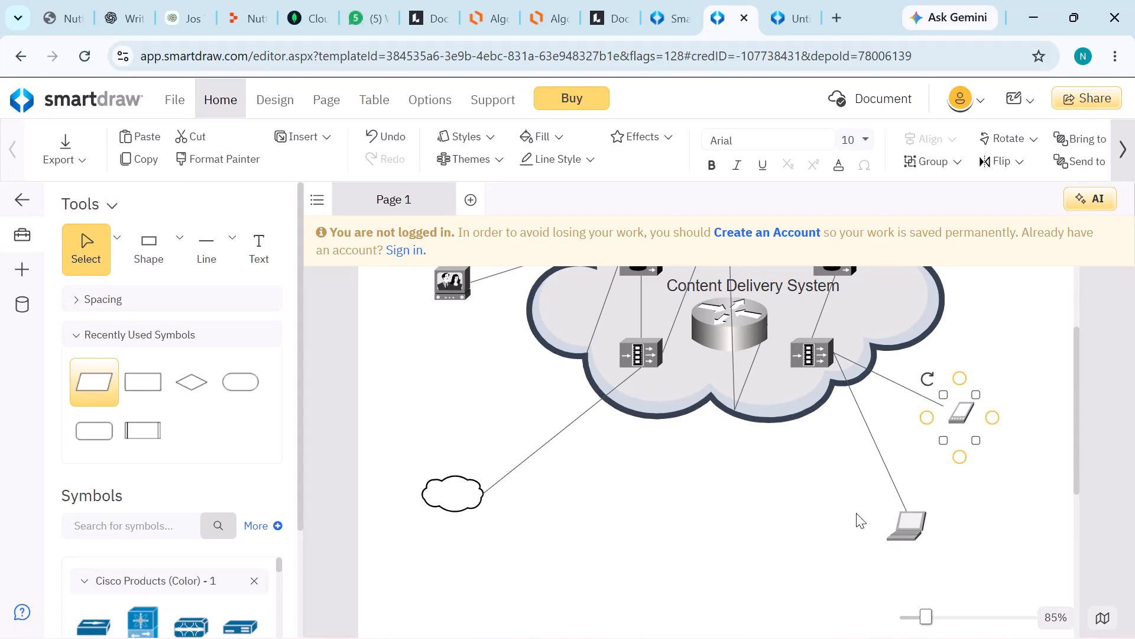
# Move the laptop up and left, and the small lower-left cloud up and right, so both sit closer to the large cloud.
pyautogui.moveTo(898, 528); pyautogui.dragTo(839, 496)
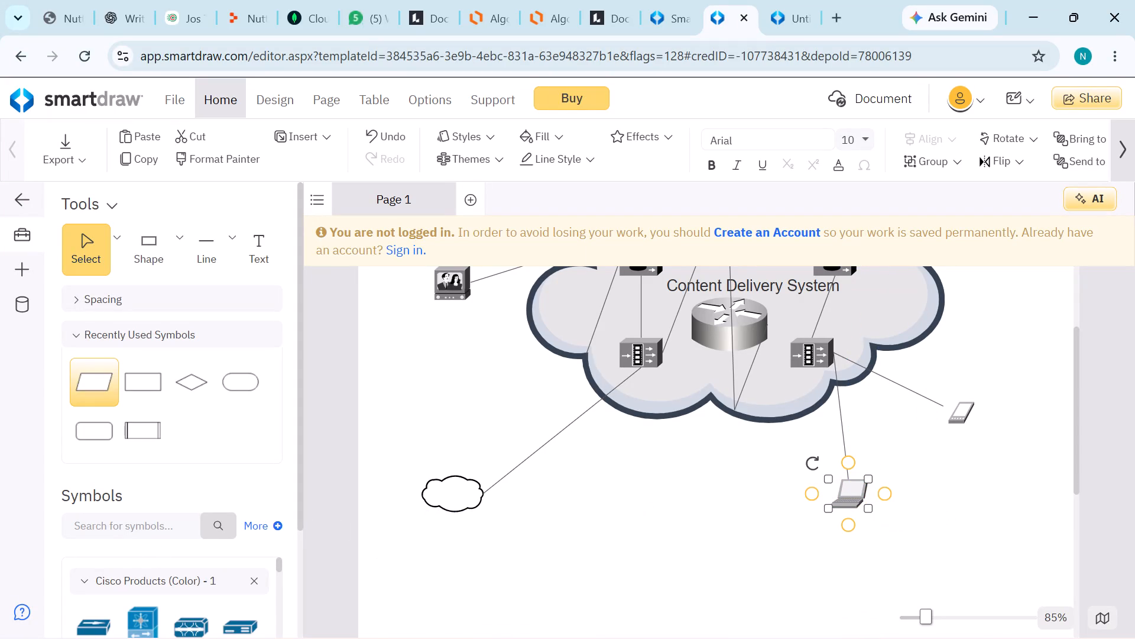
pyautogui.moveTo(440, 495); pyautogui.dragTo(479, 470)
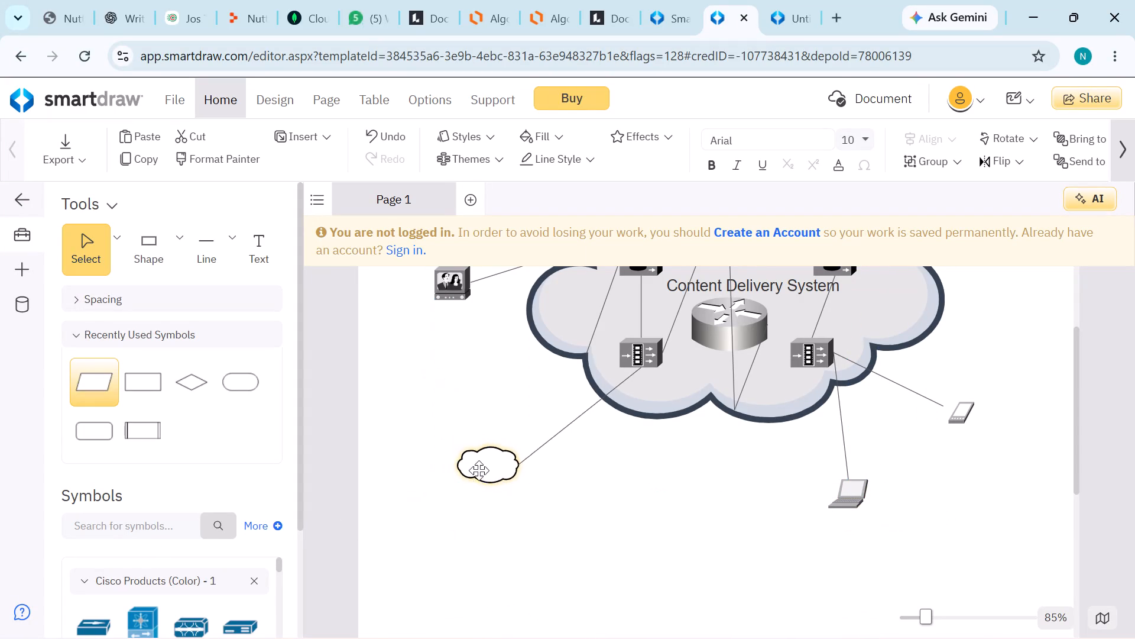
pyautogui.moveTo(479, 470); pyautogui.dragTo(508, 458)
# Reconnect the line from the video screen device so it ends on the central router inside the Content Delivery System cloud.
pyautogui.scroll(3, 790, 472)
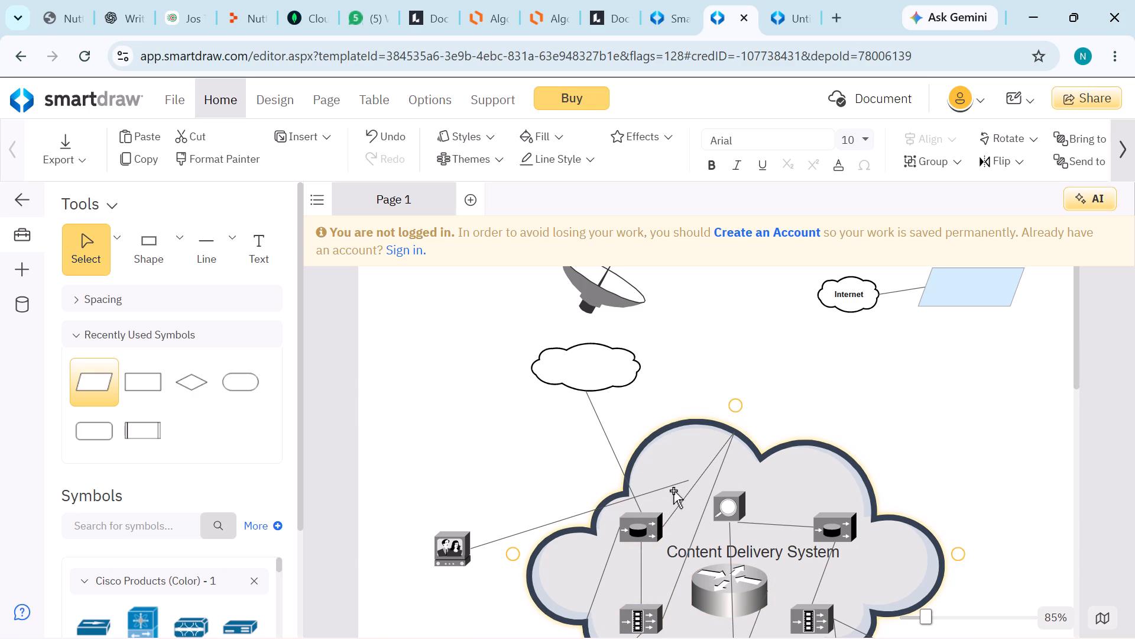
pyautogui.moveTo(673, 483); pyautogui.dragTo(649, 491)
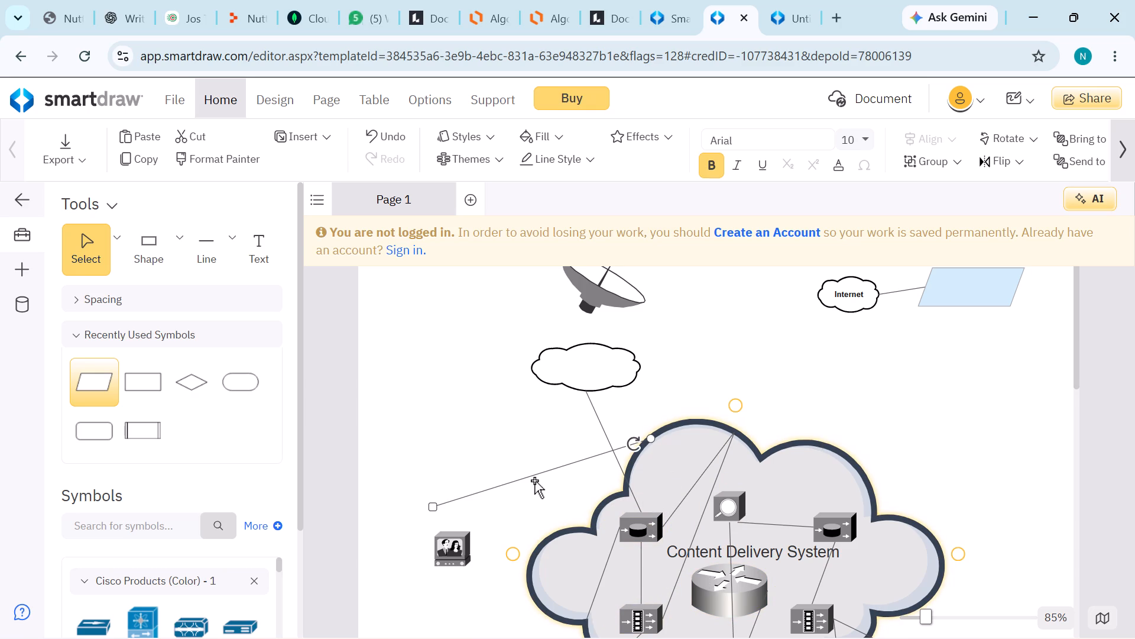
pyautogui.moveTo(540, 472); pyautogui.dragTo(550, 521)
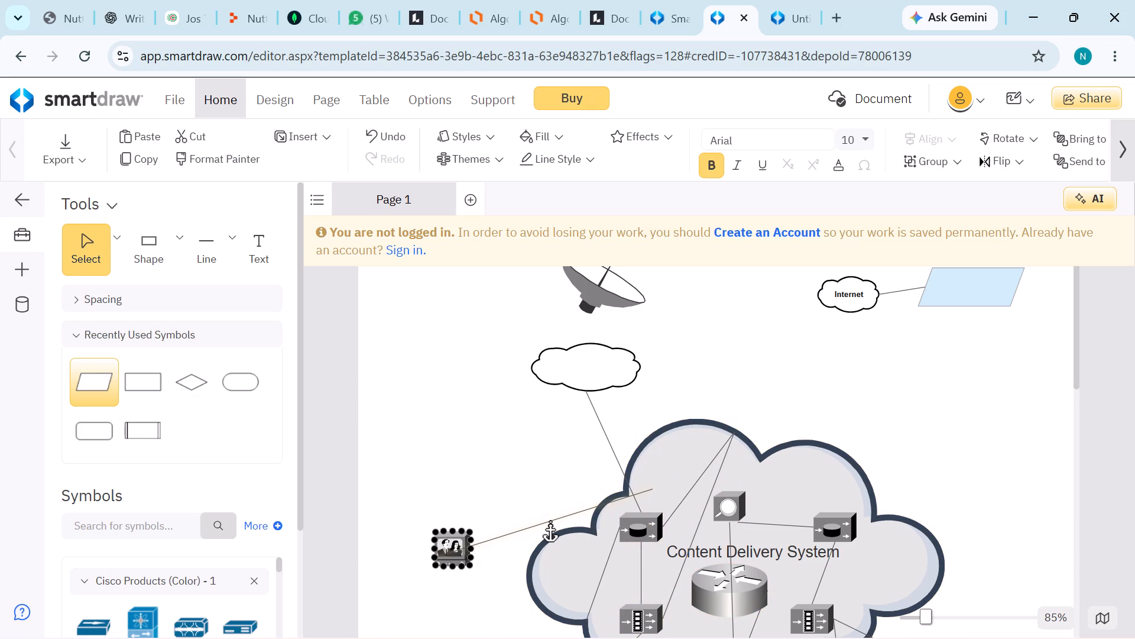
pyautogui.moveTo(550, 521); pyautogui.dragTo(585, 539)
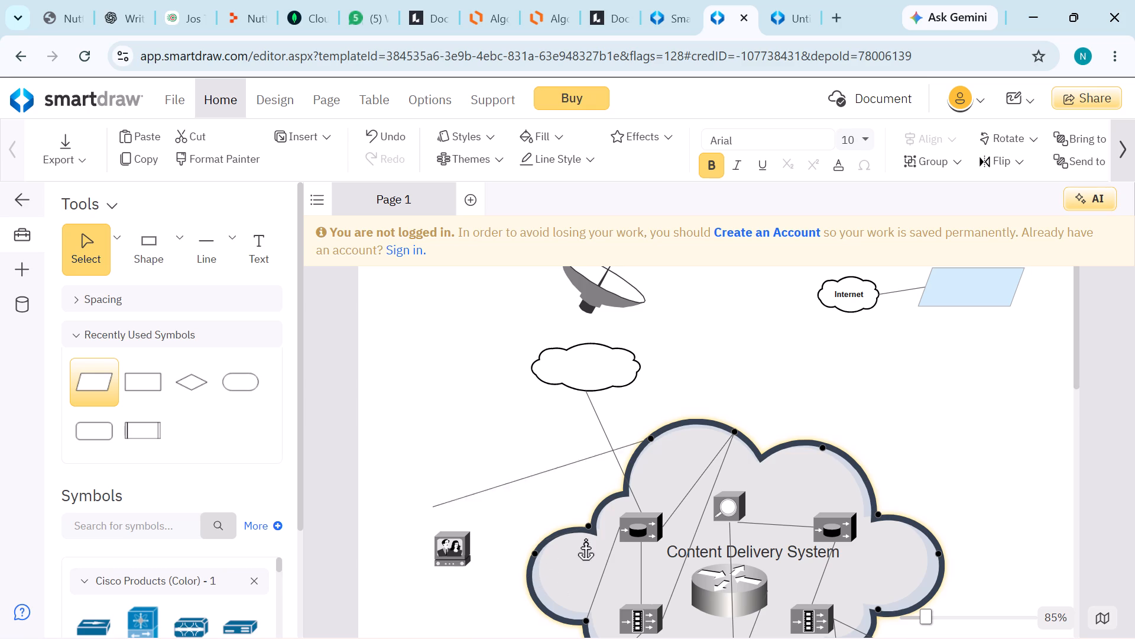
pyautogui.moveTo(585, 539); pyautogui.dragTo(604, 554)
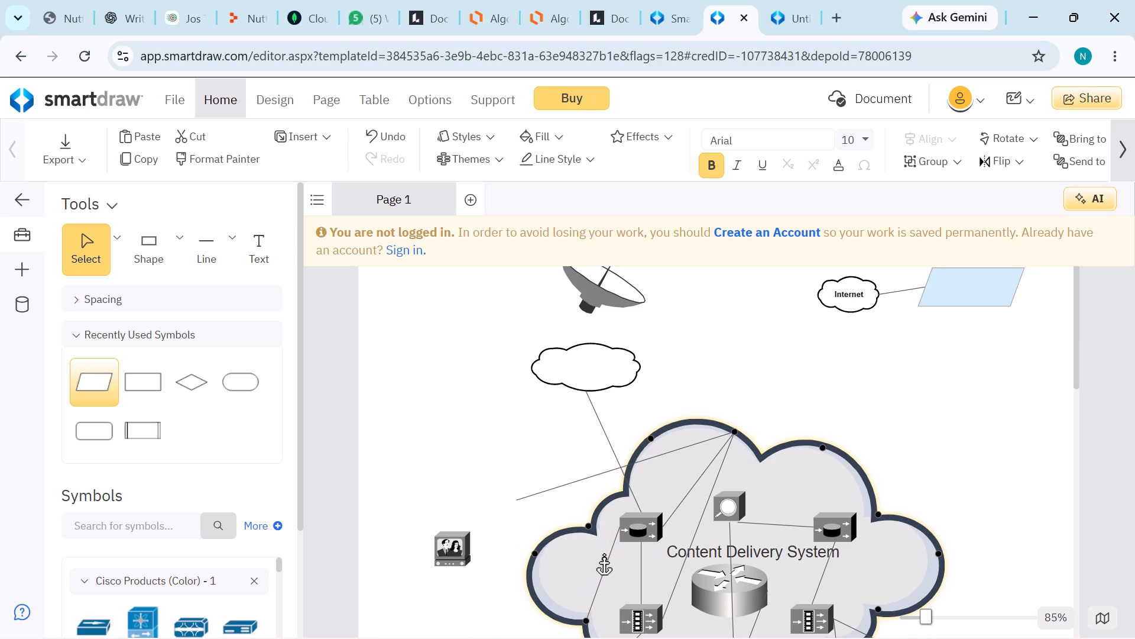
pyautogui.moveTo(604, 554); pyautogui.dragTo(575, 504)
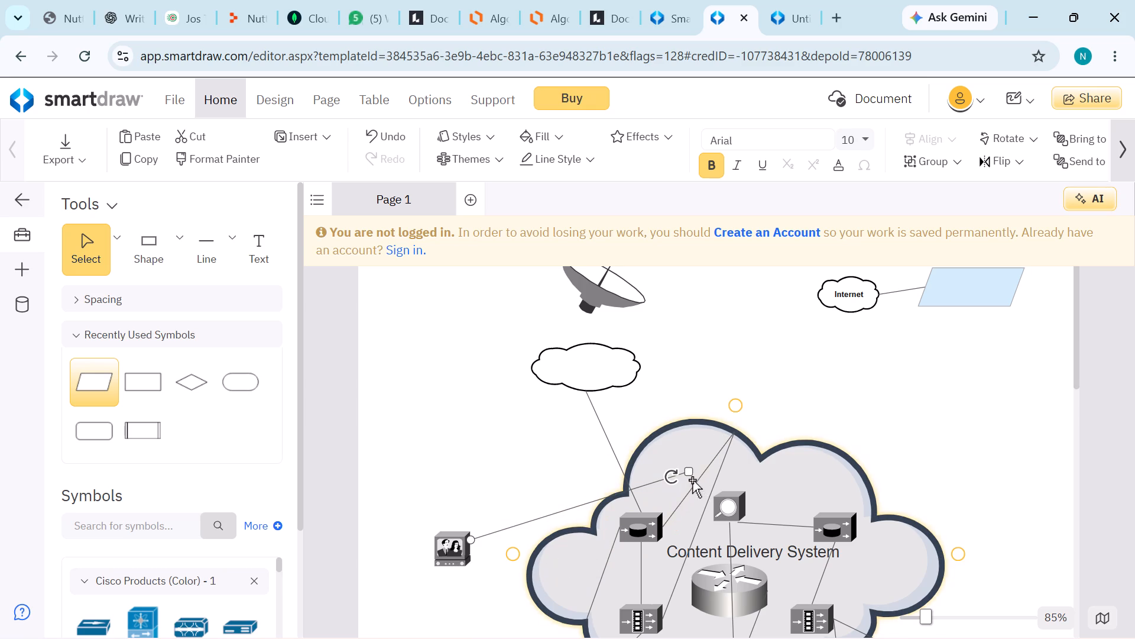
pyautogui.moveTo(691, 475); pyautogui.dragTo(698, 573)
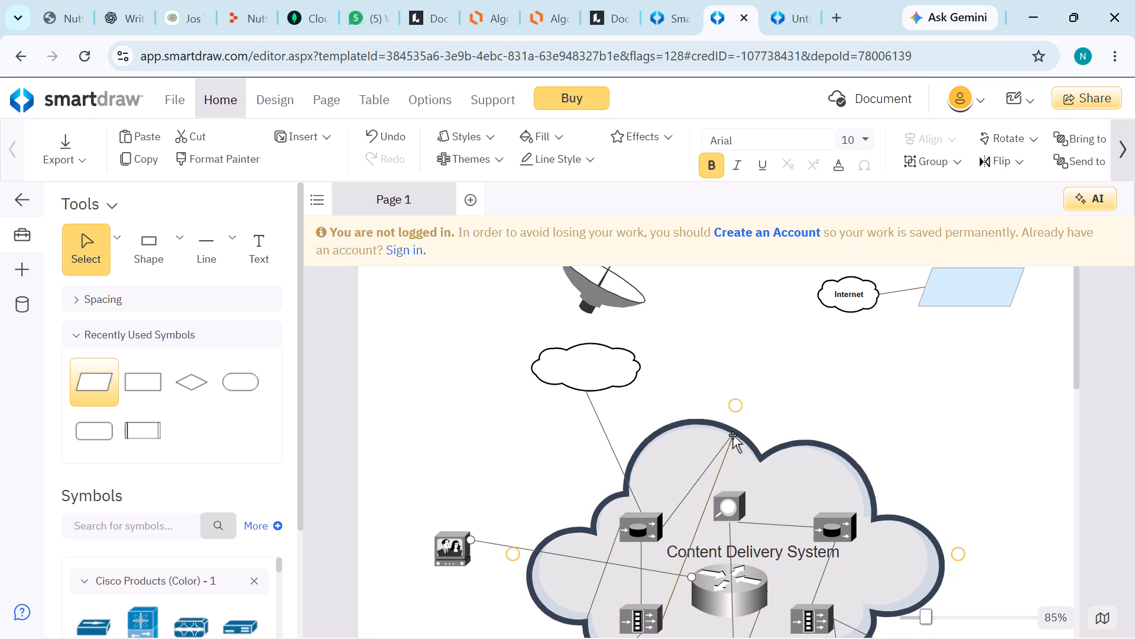
# Bring the large cloud slightly up and the blue parallelogram, Internet cloud and satellite dish down, setting the dish over the small upper cloud.
pyautogui.moveTo(732, 435); pyautogui.dragTo(747, 409)
pyautogui.moveTo(955, 300); pyautogui.dragTo(960, 370)
pyautogui.moveTo(841, 305); pyautogui.dragTo(844, 347)
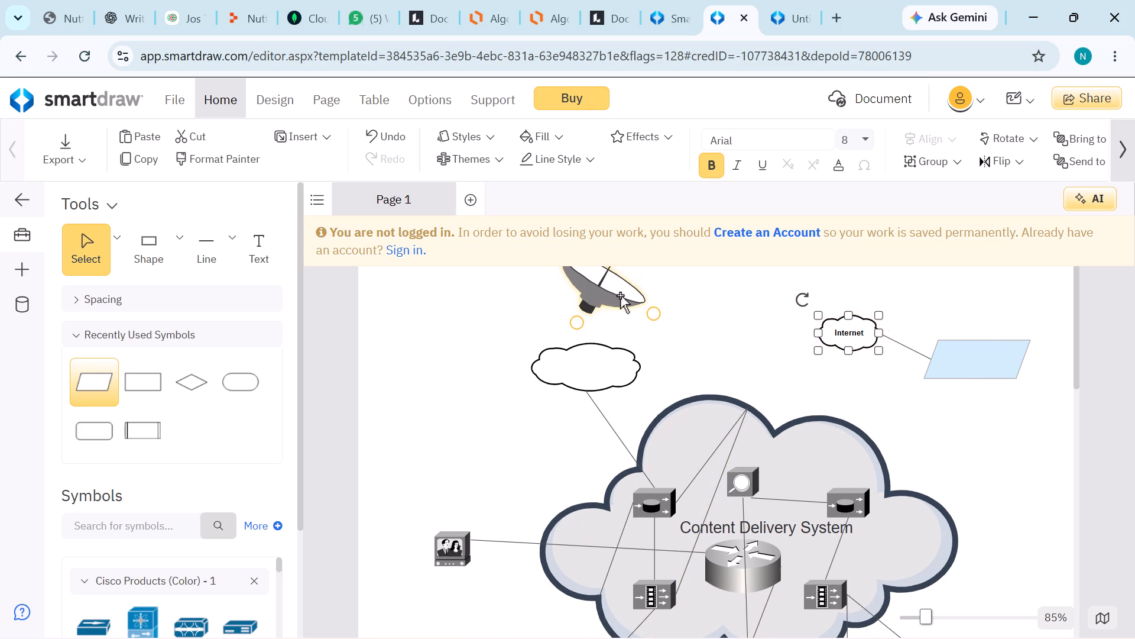
pyautogui.moveTo(612, 295); pyautogui.dragTo(616, 356)
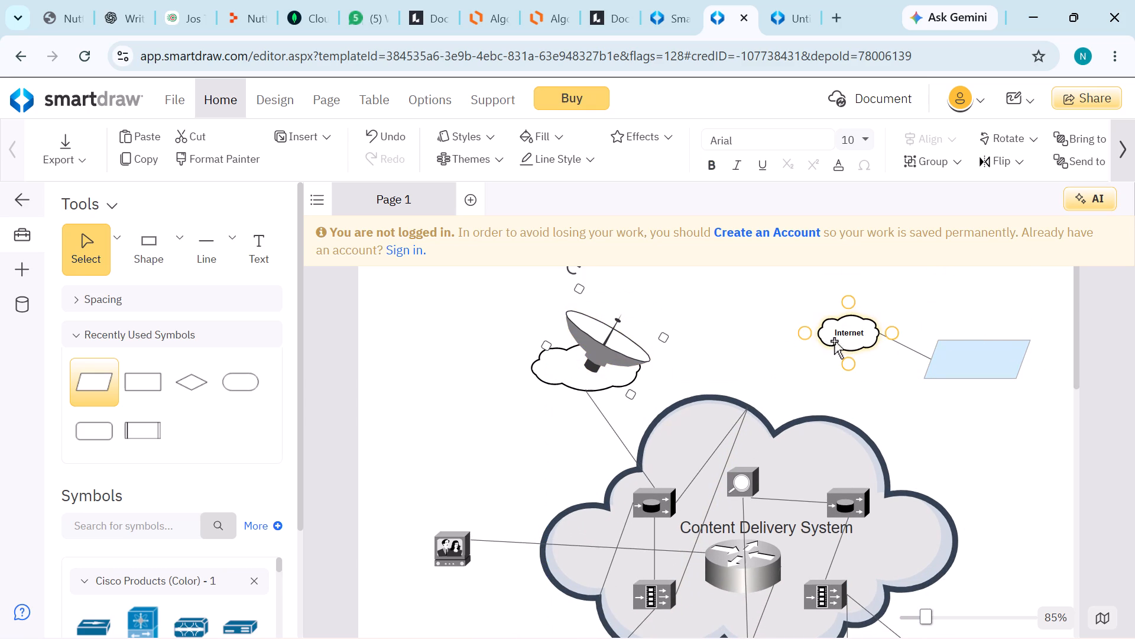
# Reattach the lower-left device's line from the large cloud's top edge to the bottom of the Internet cloud.
pyautogui.click(835, 341)
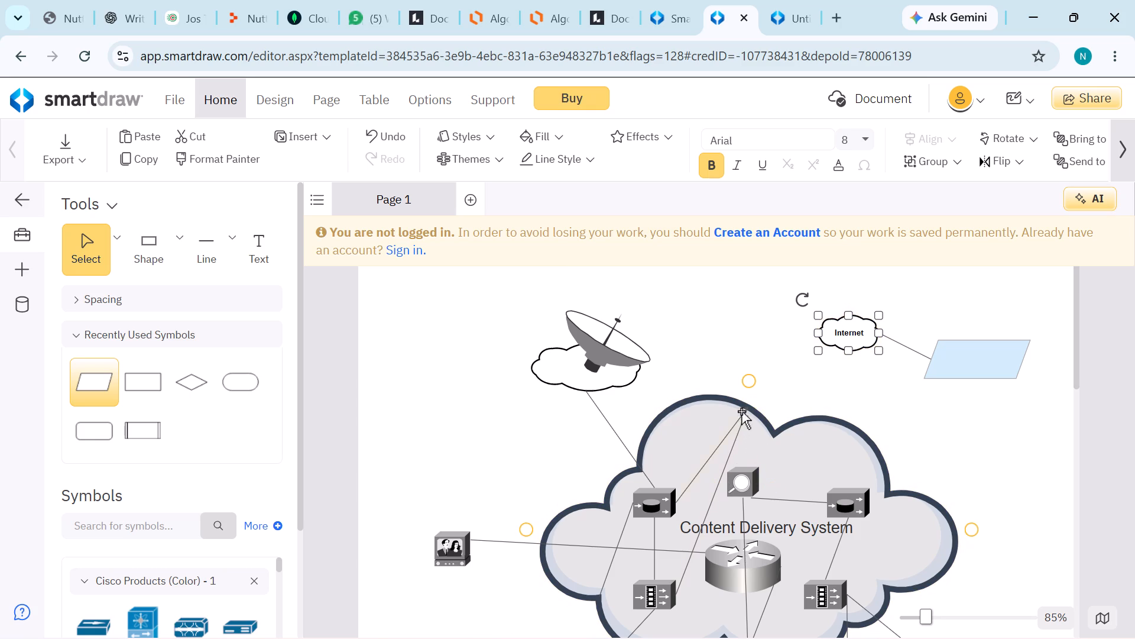
pyautogui.click(742, 414)
pyautogui.moveTo(748, 407); pyautogui.dragTo(808, 404)
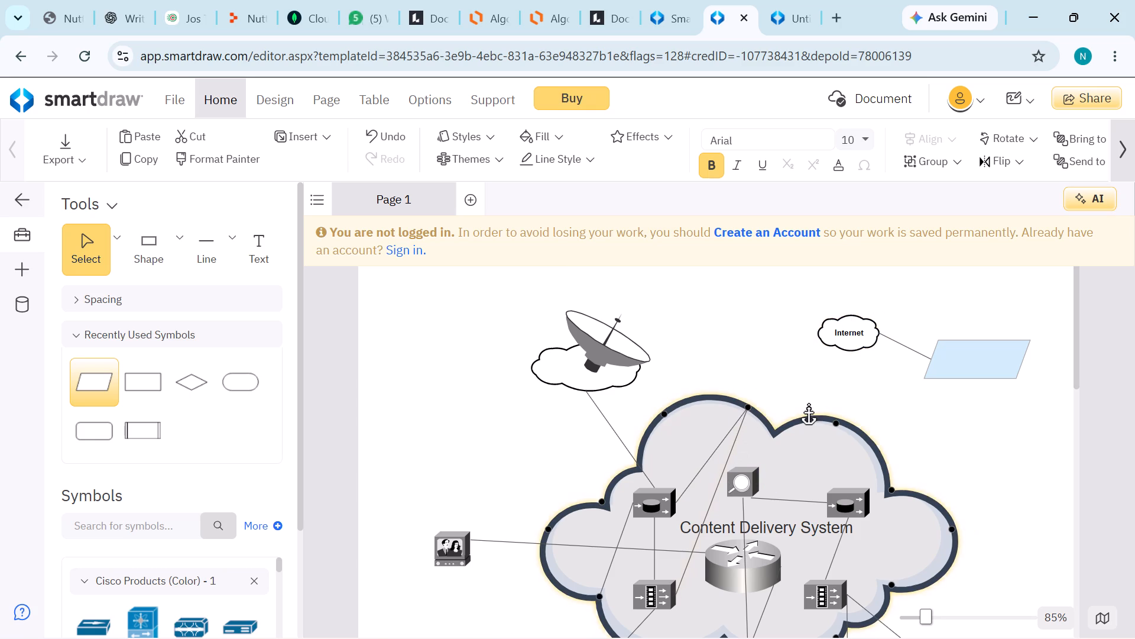
pyautogui.moveTo(808, 404); pyautogui.dragTo(833, 344)
# Shift the large Content Delivery System cloud and the devices inside it slightly left and up.
pyautogui.moveTo(739, 415); pyautogui.dragTo(753, 400)
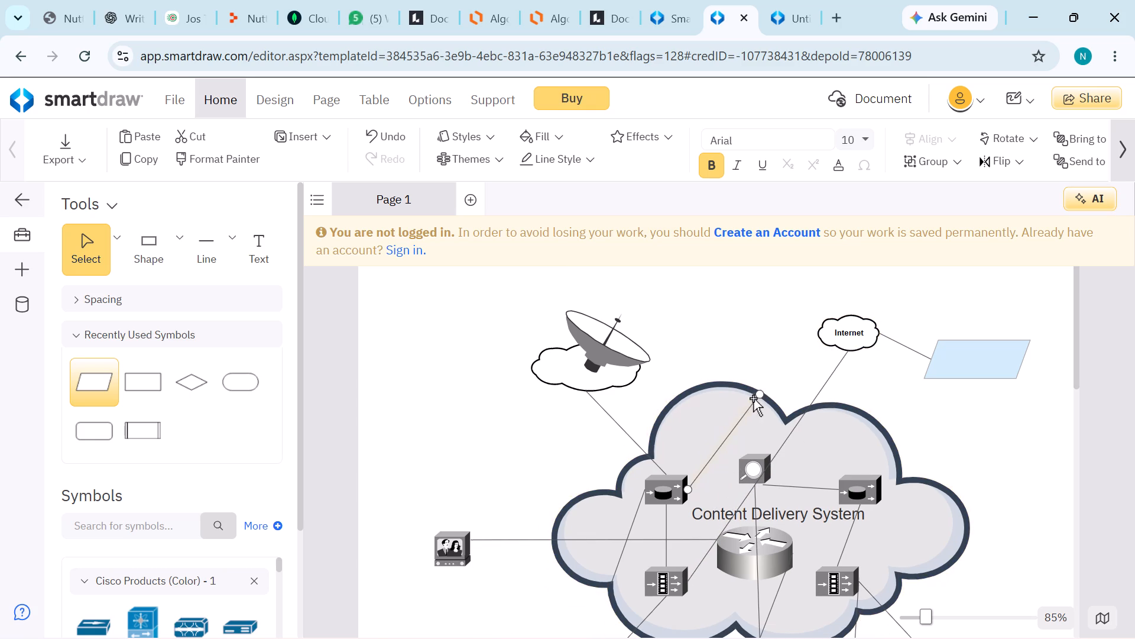
pyautogui.moveTo(754, 396); pyautogui.dragTo(765, 404)
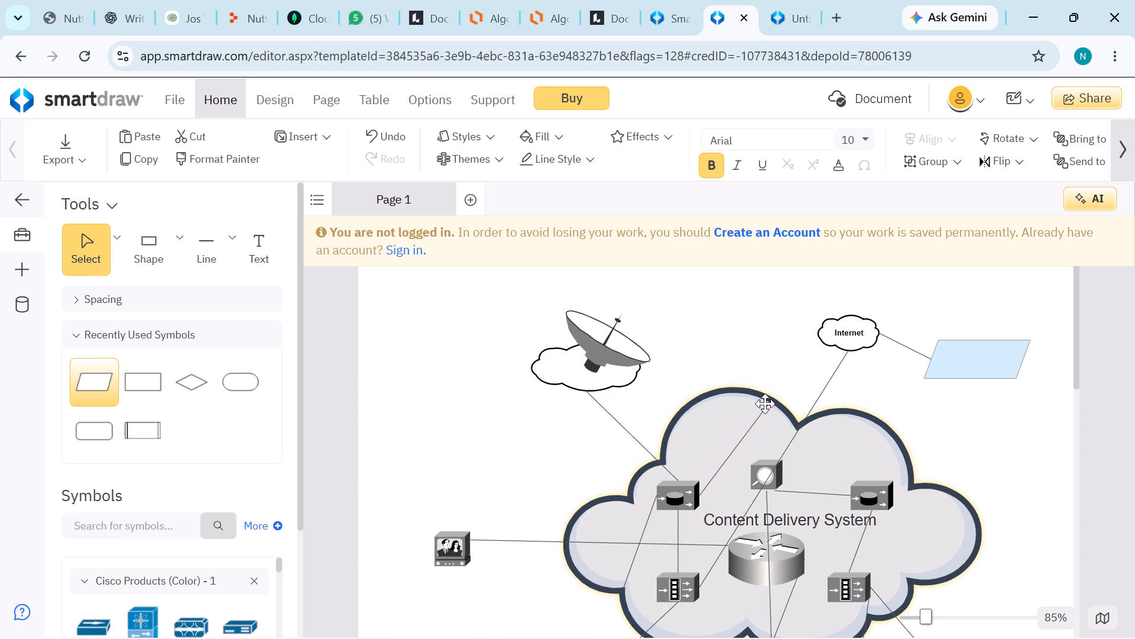
pyautogui.moveTo(765, 404); pyautogui.dragTo(735, 405)
# Select the line joining the upper-left device inside the large cloud to the cloud's top edge.
pyautogui.click(745, 405)
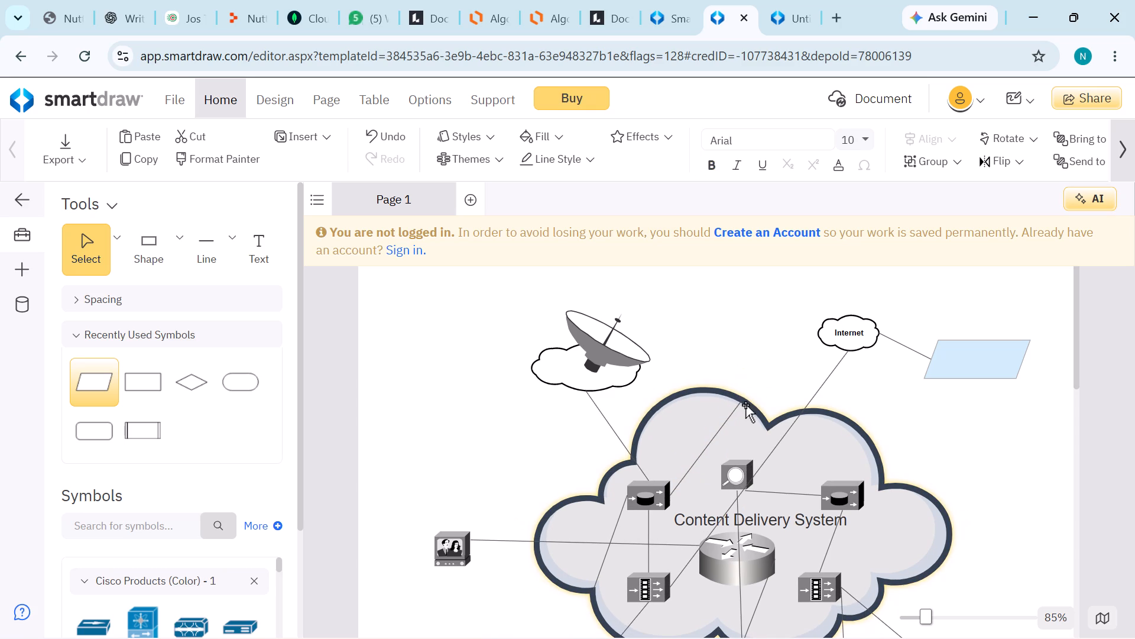
pyautogui.click(703, 434)
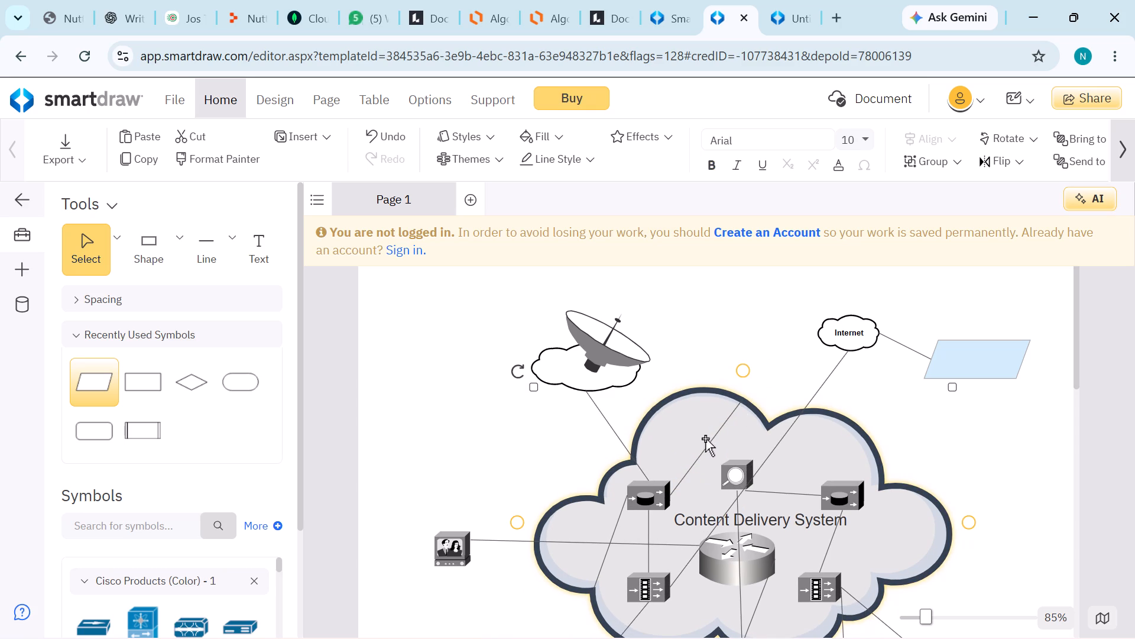
pyautogui.click(706, 440)
pyautogui.click(709, 442)
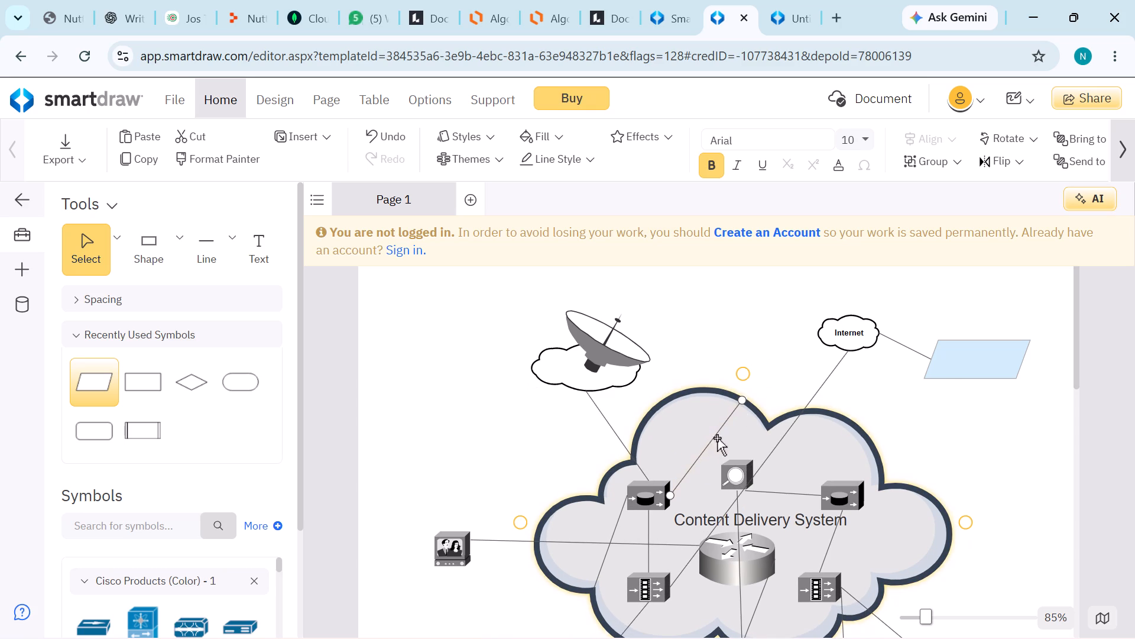
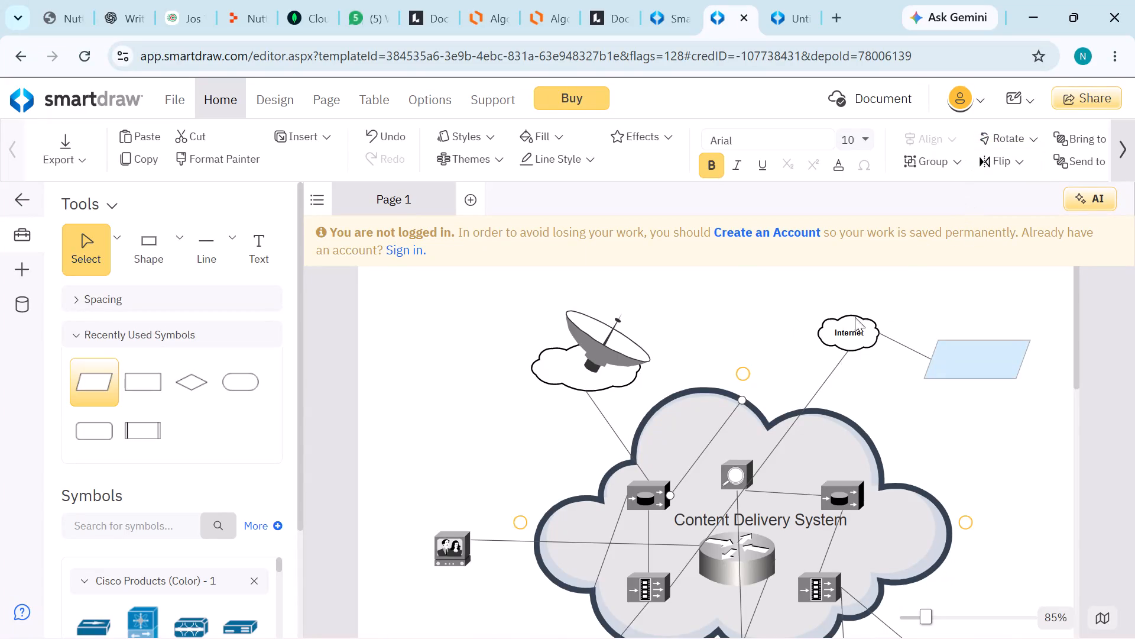
# Shift the large Content Delivery System cloud and the devices inside it slightly up.
pyautogui.scroll(-1, 828, 359)
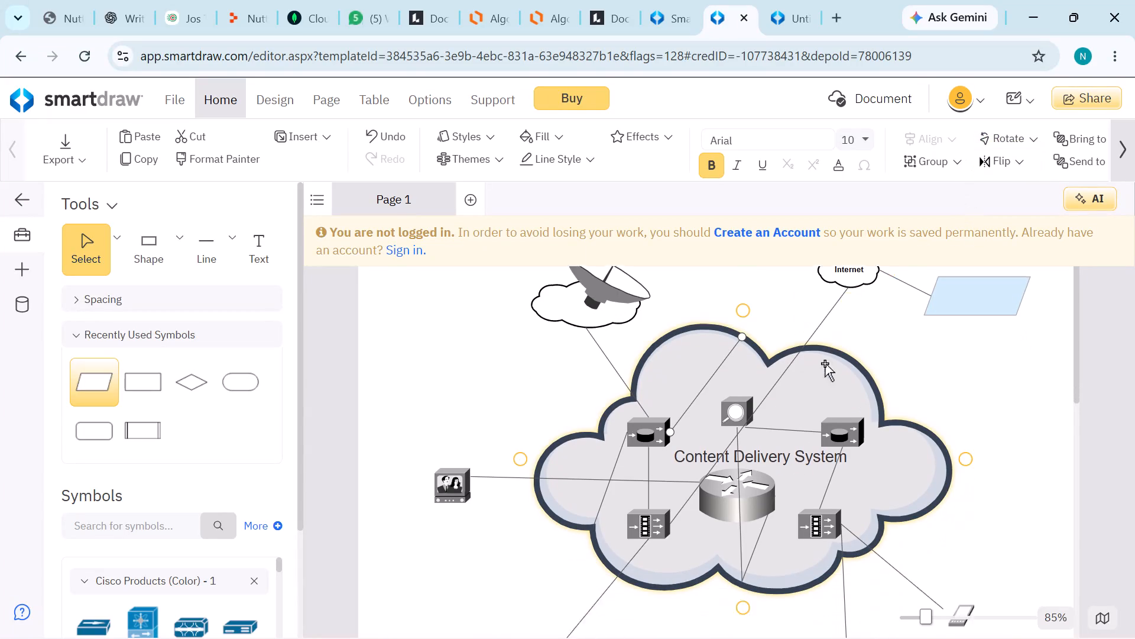
pyautogui.moveTo(742, 557); pyautogui.dragTo(744, 536)
pyautogui.click(744, 535)
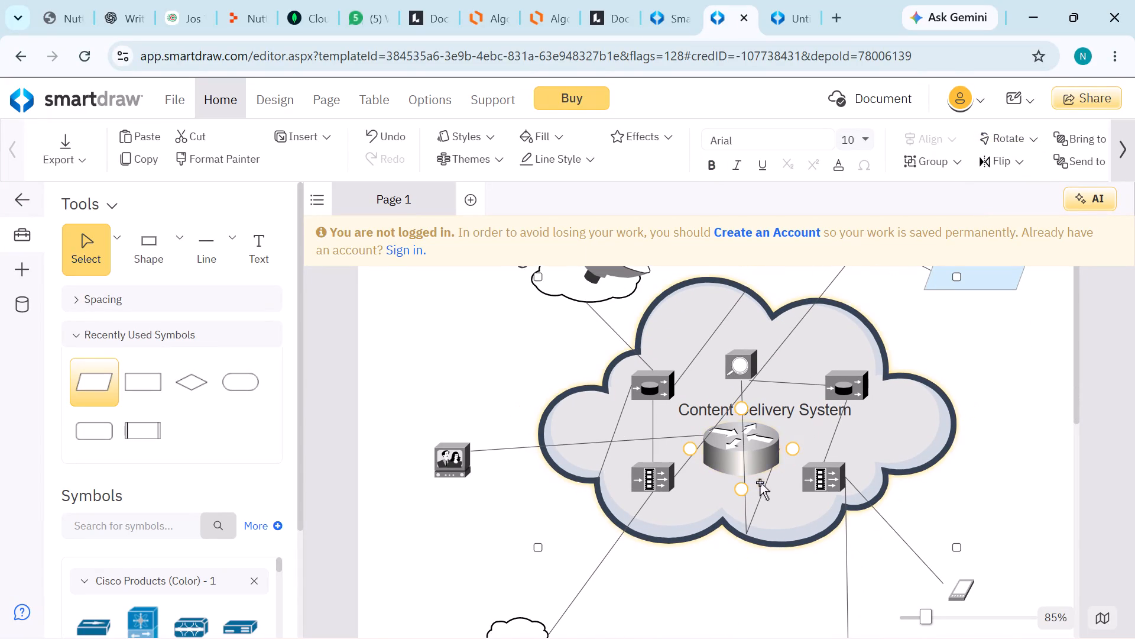
# Detach the magnifier device's line from the large cloud's bottom edge and extend it straight down below the cloud.
pyautogui.click(745, 522)
pyautogui.click(748, 537)
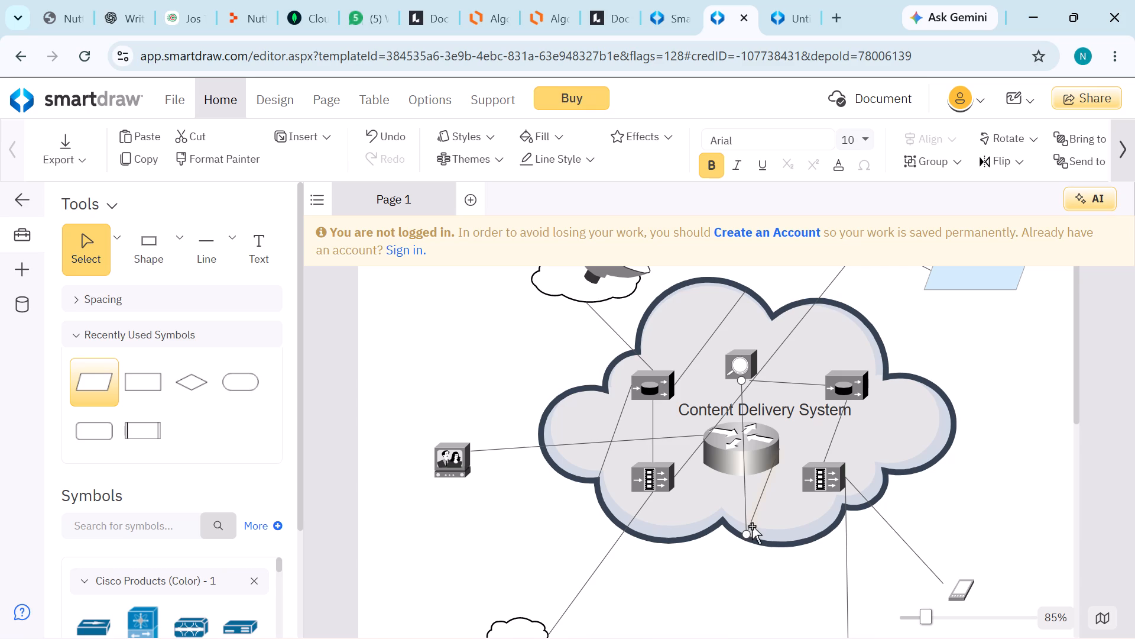
pyautogui.moveTo(742, 532); pyautogui.dragTo(800, 557)
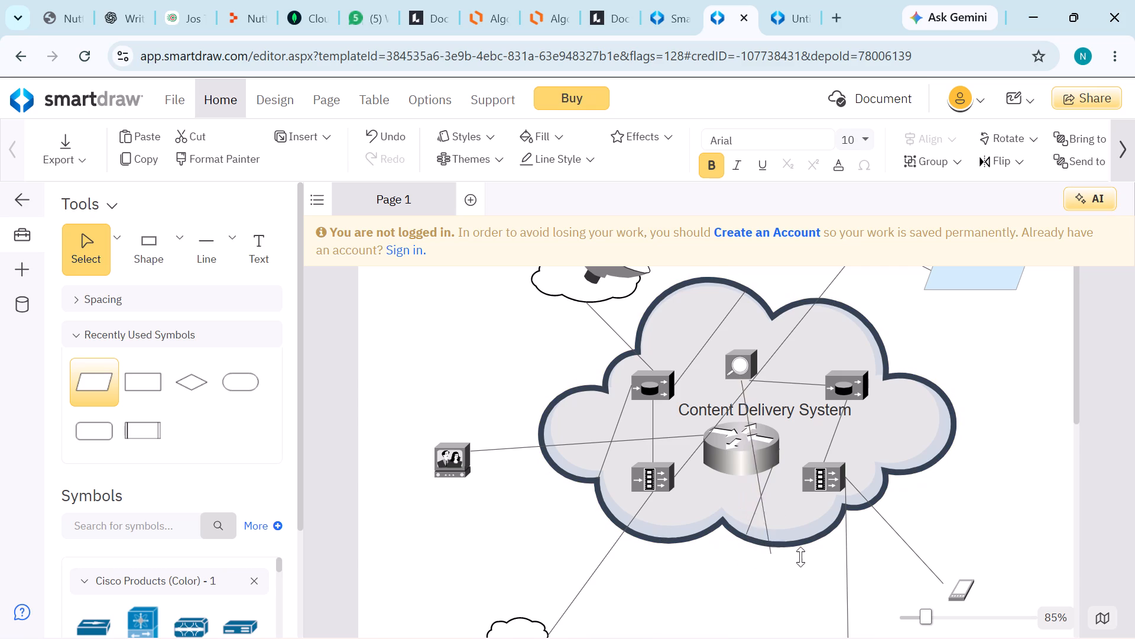
pyautogui.moveTo(800, 557); pyautogui.dragTo(748, 609)
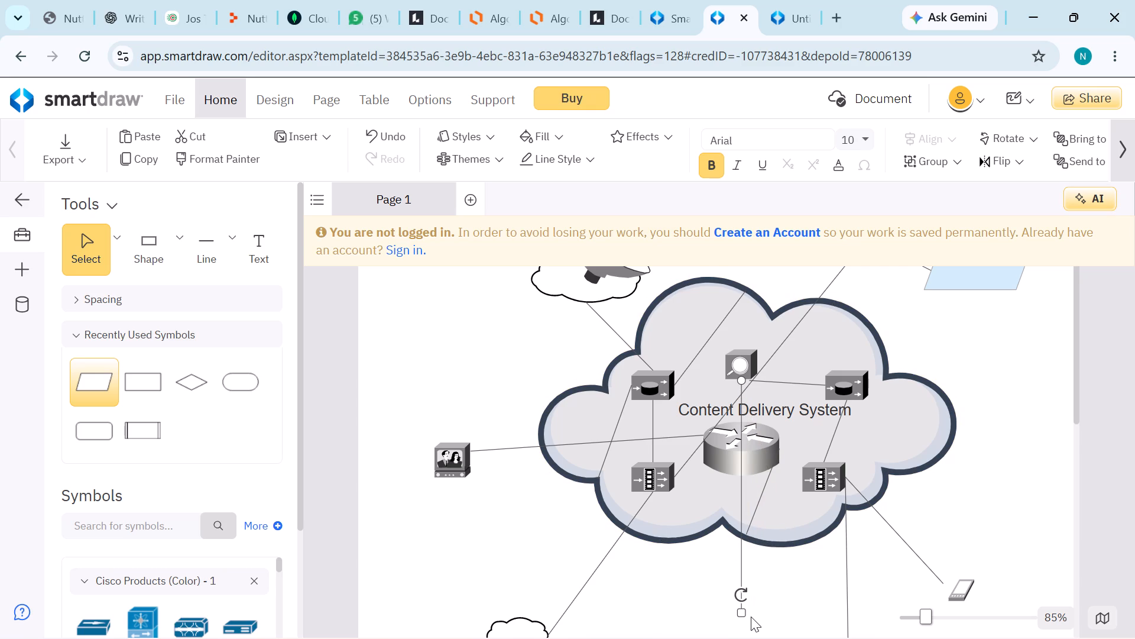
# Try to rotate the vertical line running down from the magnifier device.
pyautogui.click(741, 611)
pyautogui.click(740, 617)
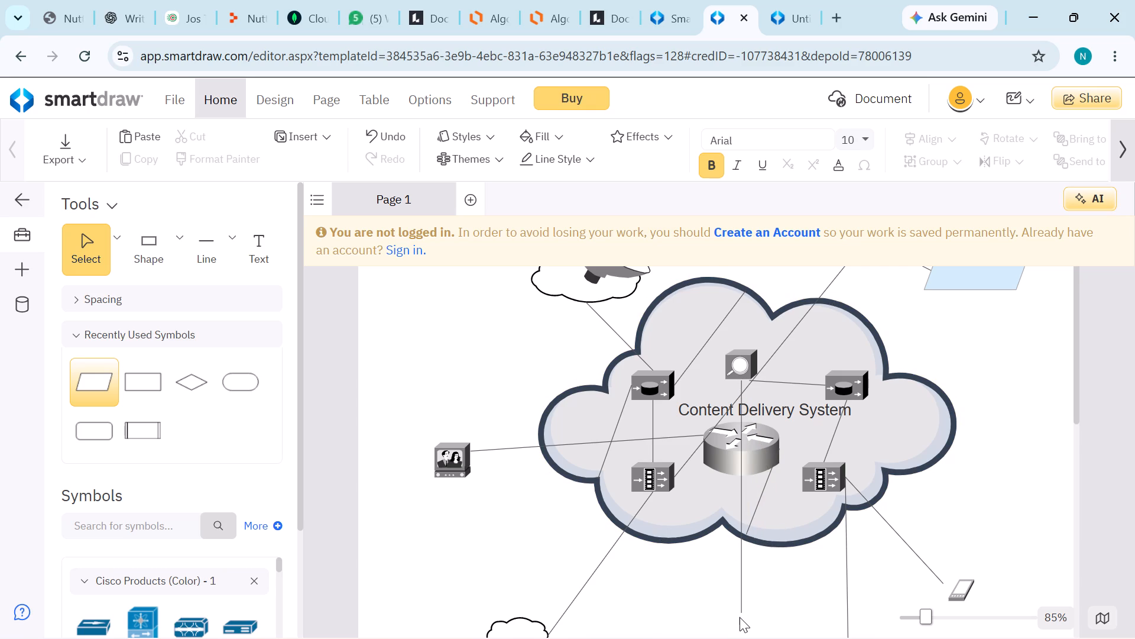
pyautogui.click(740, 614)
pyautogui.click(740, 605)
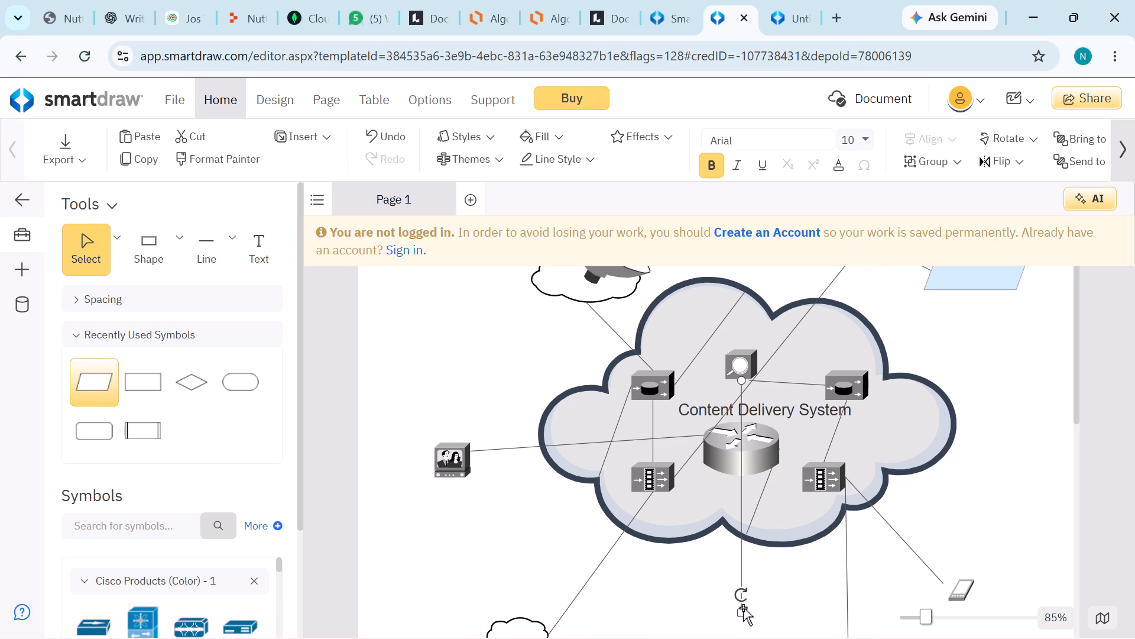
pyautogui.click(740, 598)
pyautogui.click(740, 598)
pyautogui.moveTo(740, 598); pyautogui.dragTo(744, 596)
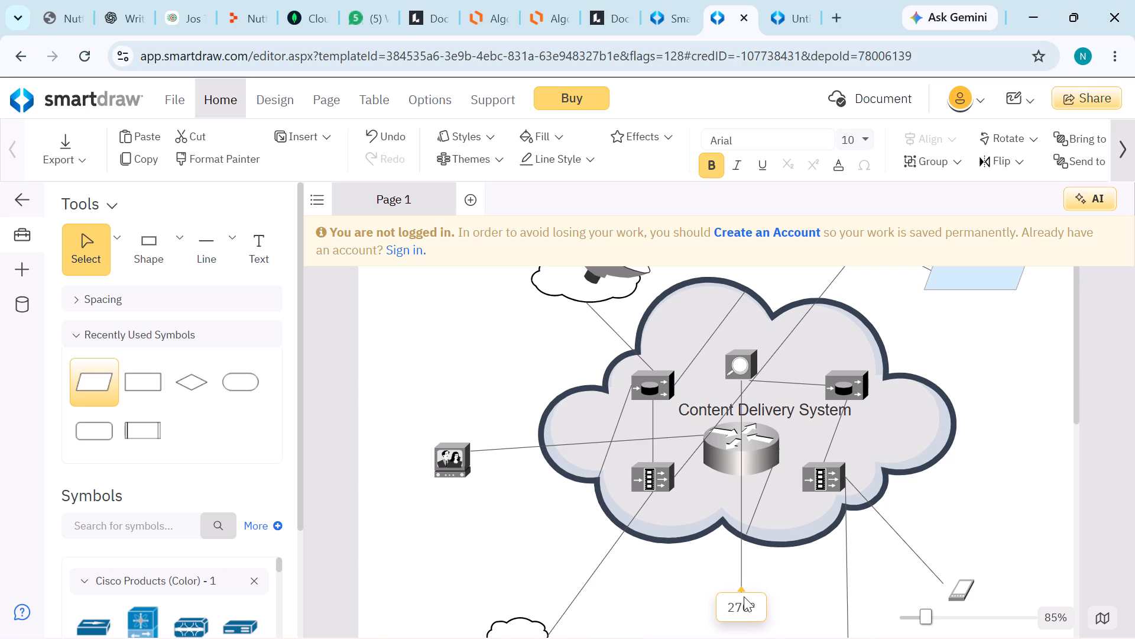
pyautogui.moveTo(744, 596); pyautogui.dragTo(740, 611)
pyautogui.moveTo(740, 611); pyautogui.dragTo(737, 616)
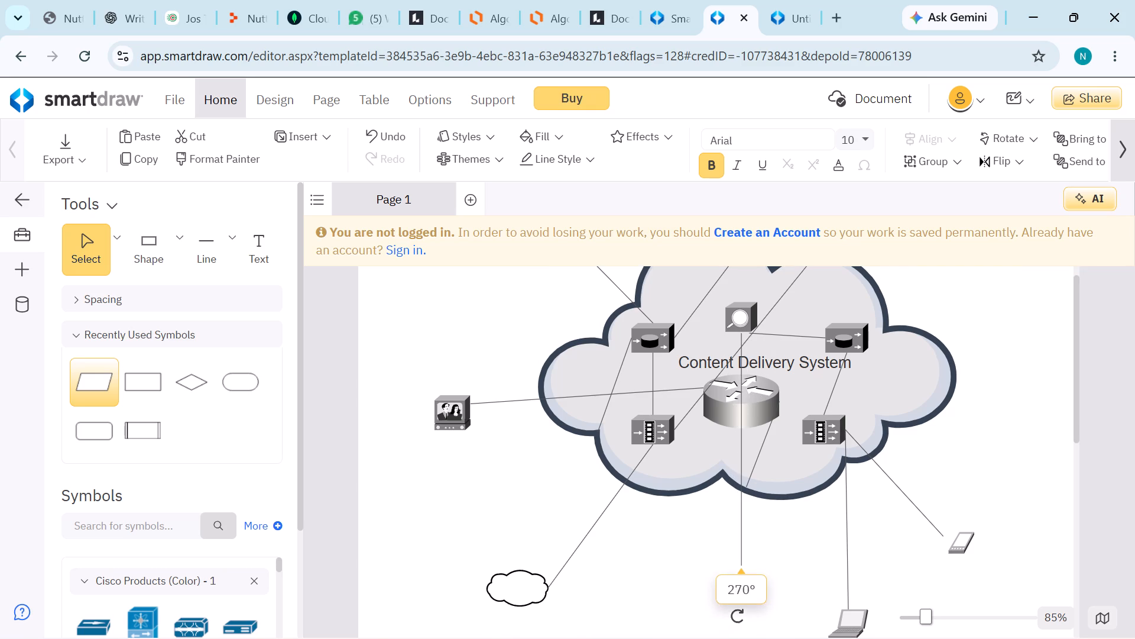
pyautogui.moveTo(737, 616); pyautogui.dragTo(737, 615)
# Move the detached vertical line out of the large cloud to the left edge of the page.
pyautogui.moveTo(741, 445); pyautogui.dragTo(732, 467)
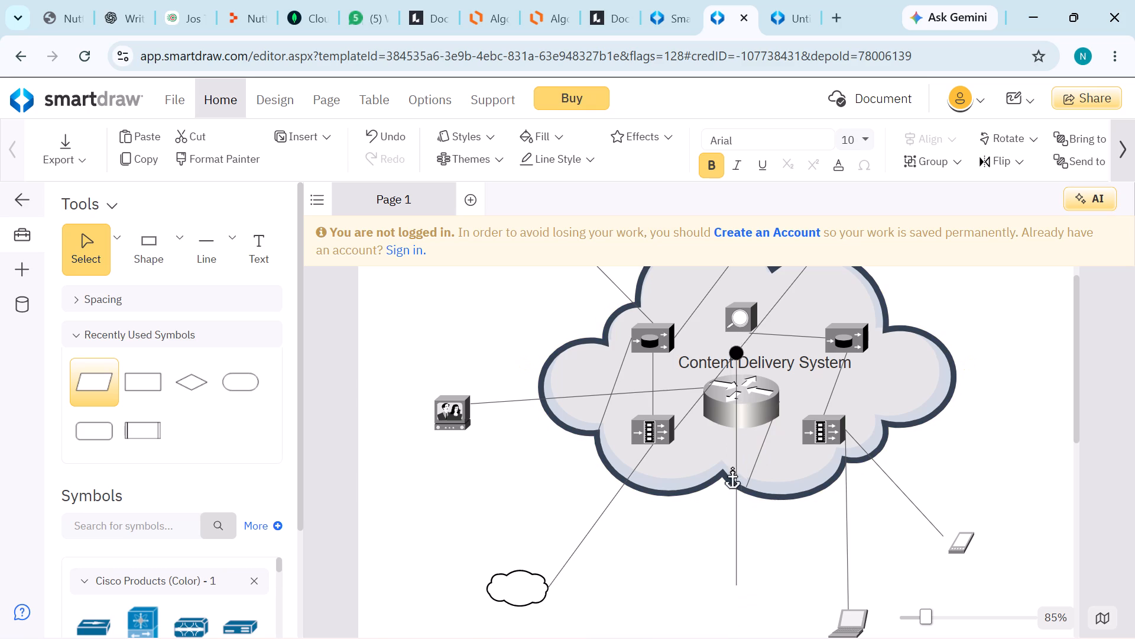
pyautogui.moveTo(732, 467); pyautogui.dragTo(425, 370)
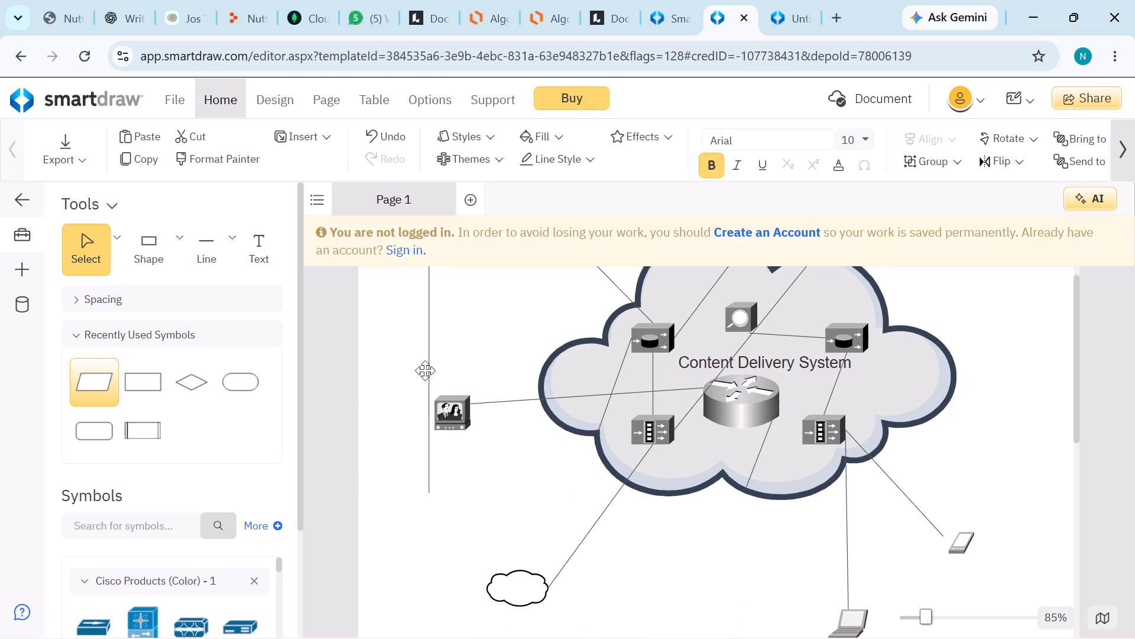
pyautogui.moveTo(425, 370); pyautogui.dragTo(361, 433)
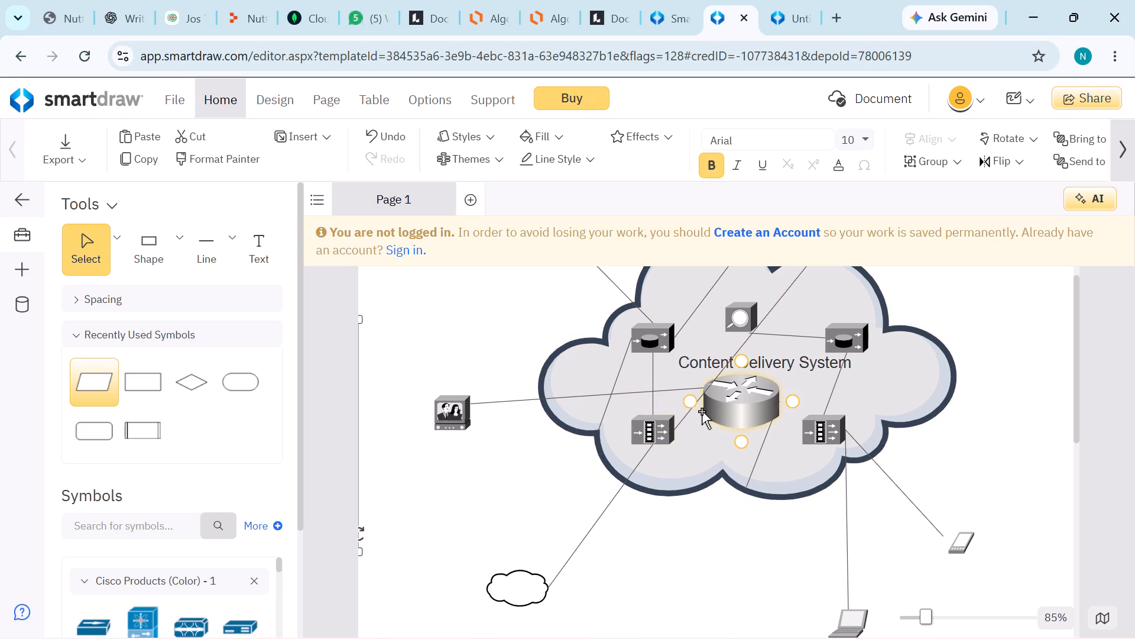
# Reattach the Internet cloud's line from the lower-left device to the top of the router.
pyautogui.scroll(1, 708, 476)
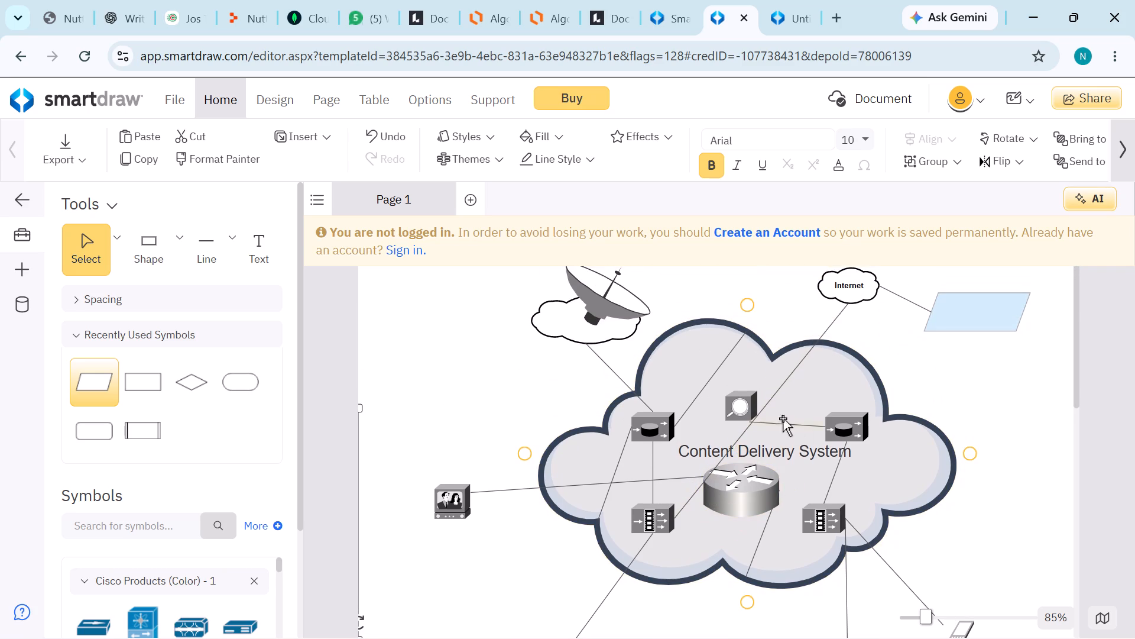
pyautogui.click(683, 514)
pyautogui.click(688, 505)
pyautogui.moveTo(674, 519); pyautogui.dragTo(741, 454)
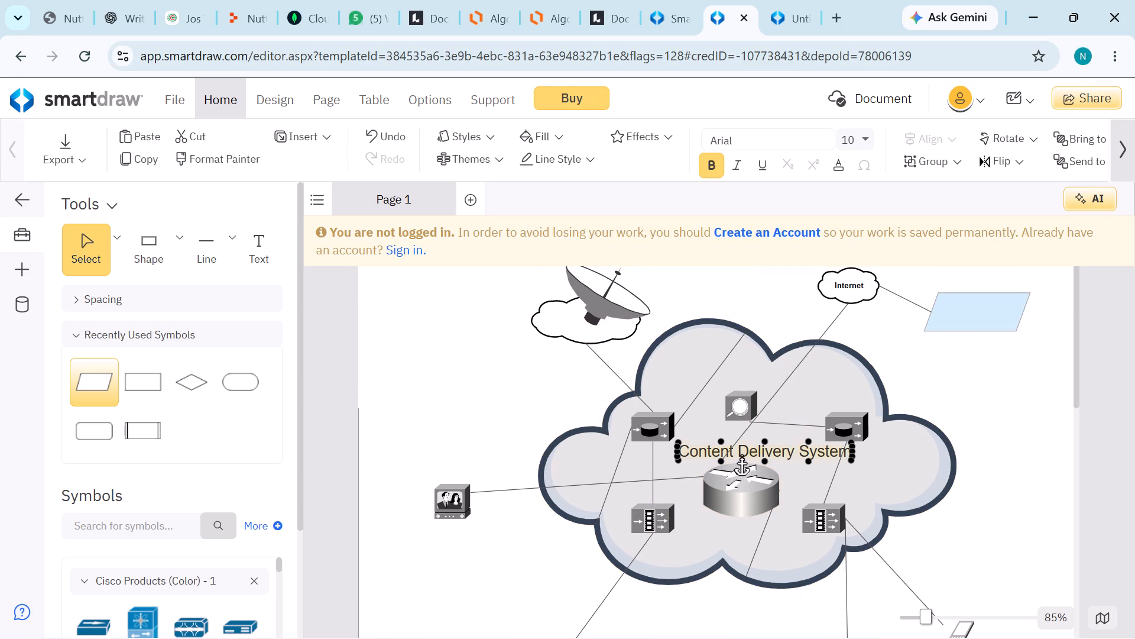
pyautogui.moveTo(741, 454); pyautogui.dragTo(760, 459)
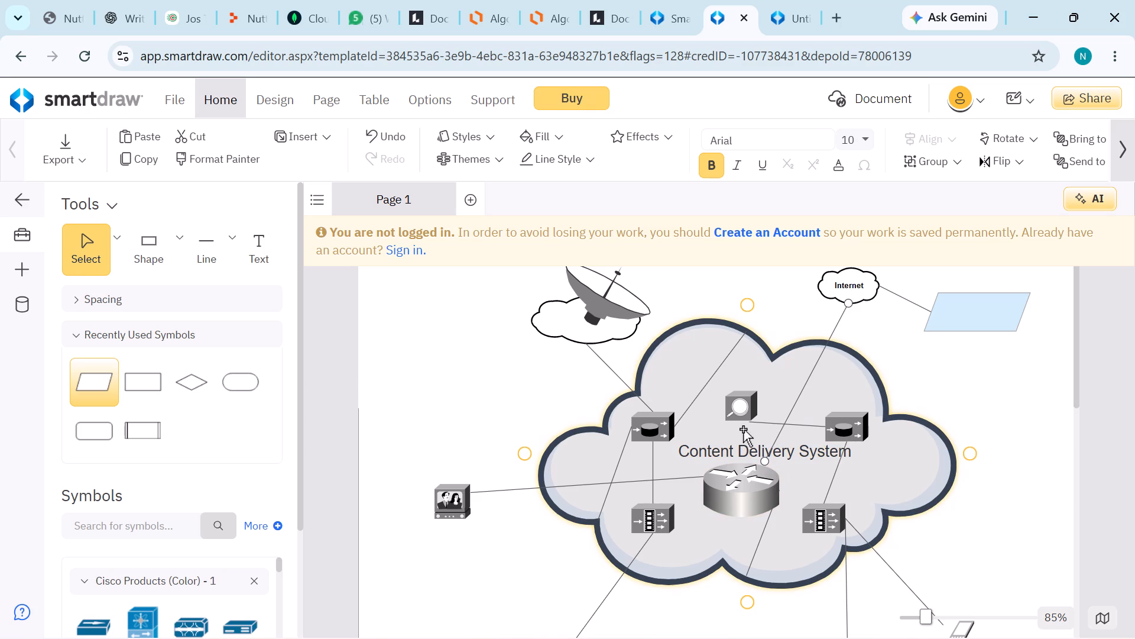
# Reattach the upper-right device's line from below the magnifier device to the magnifier device's right side.
pyautogui.click(750, 425)
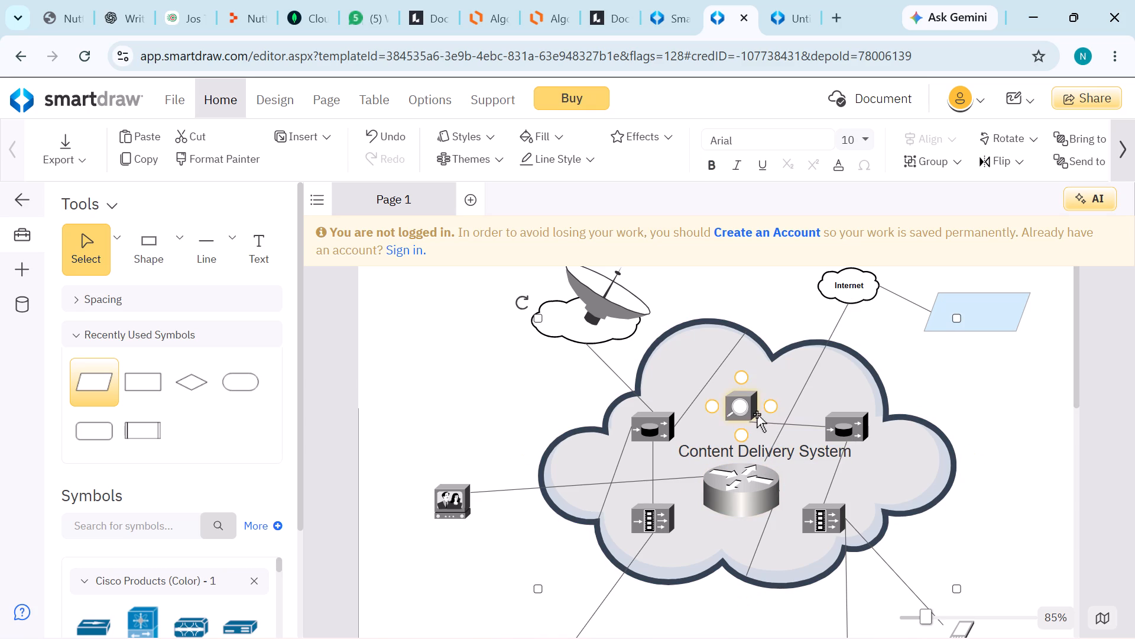
pyautogui.click(757, 414)
pyautogui.click(756, 427)
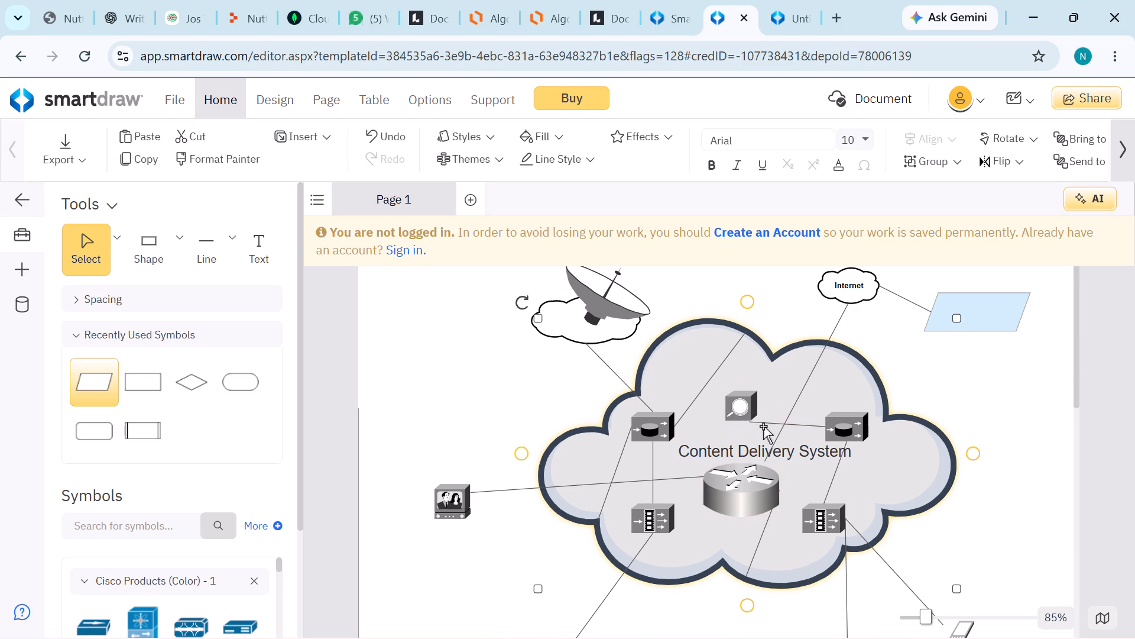
pyautogui.click(763, 423)
pyautogui.moveTo(751, 421); pyautogui.dragTo(750, 411)
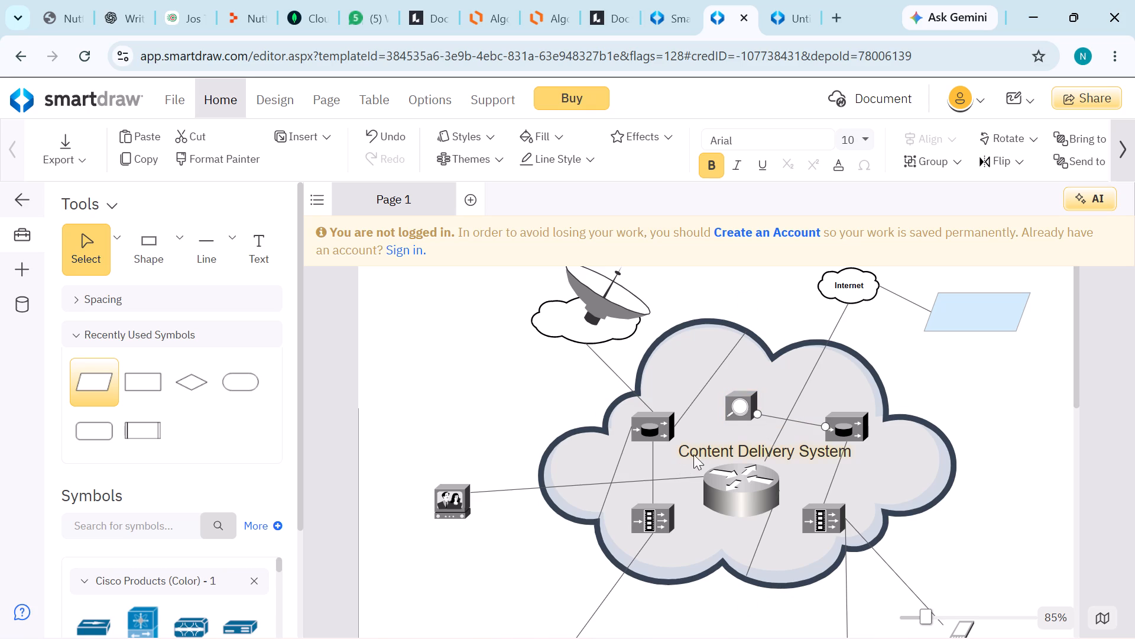
# Move the large Content Delivery System cloud and the devices inside it left, toward the television device.
pyautogui.click(721, 412)
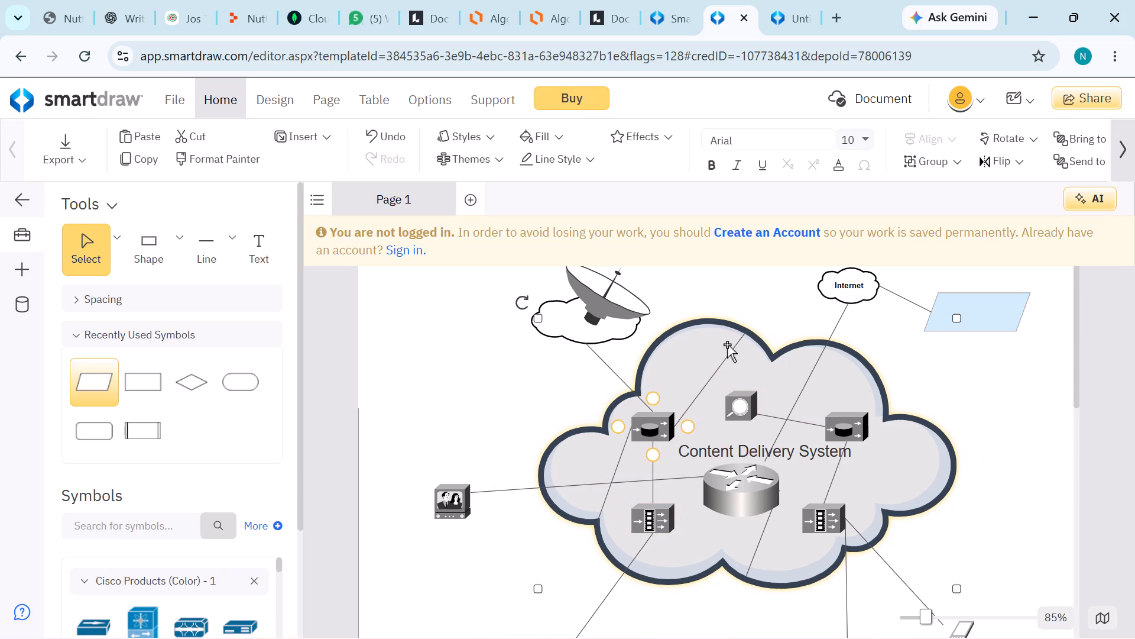
pyautogui.click(724, 359)
pyautogui.moveTo(724, 359); pyautogui.dragTo(634, 365)
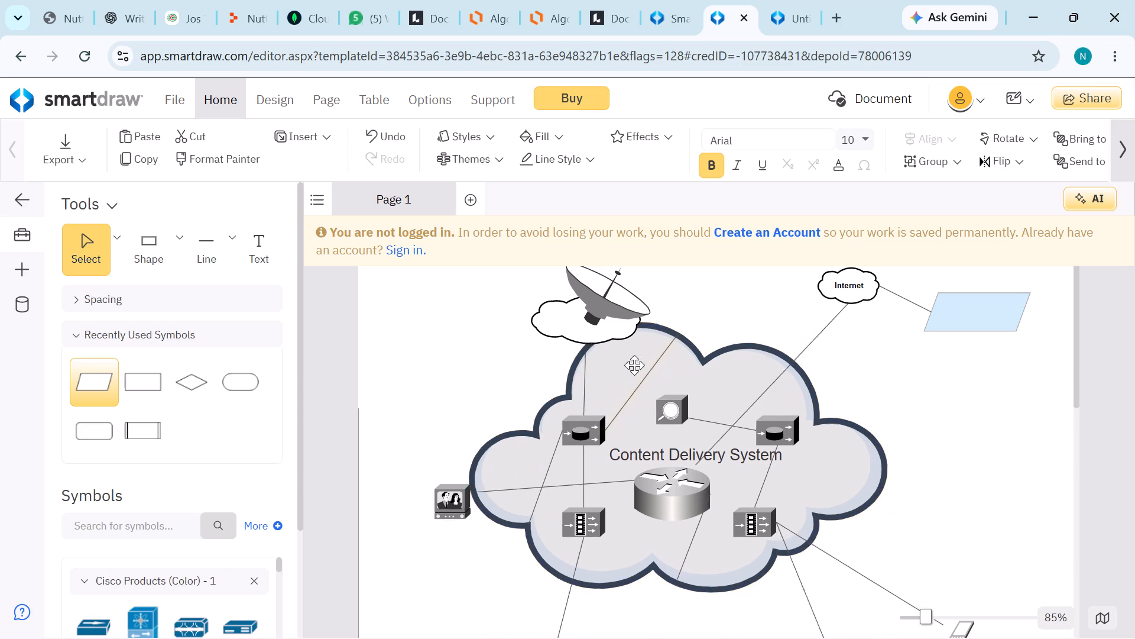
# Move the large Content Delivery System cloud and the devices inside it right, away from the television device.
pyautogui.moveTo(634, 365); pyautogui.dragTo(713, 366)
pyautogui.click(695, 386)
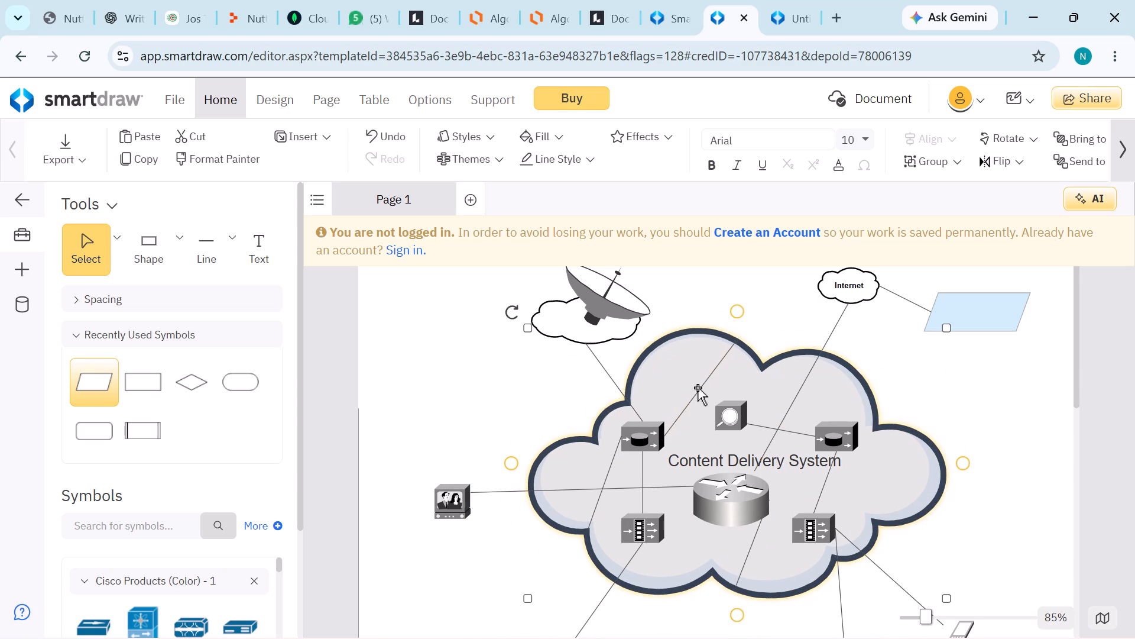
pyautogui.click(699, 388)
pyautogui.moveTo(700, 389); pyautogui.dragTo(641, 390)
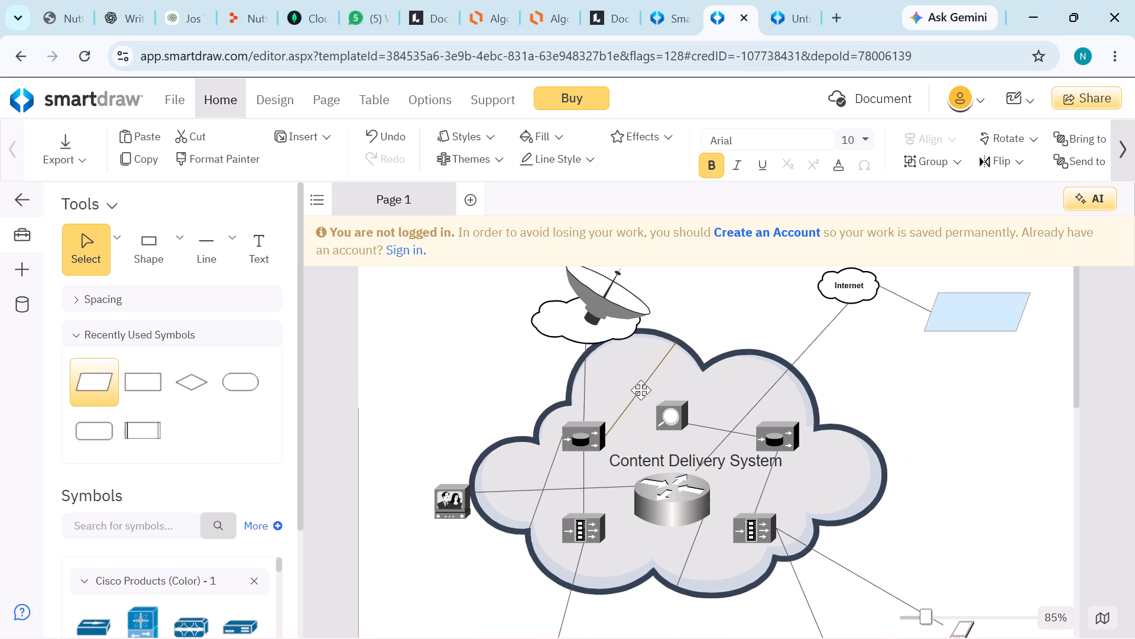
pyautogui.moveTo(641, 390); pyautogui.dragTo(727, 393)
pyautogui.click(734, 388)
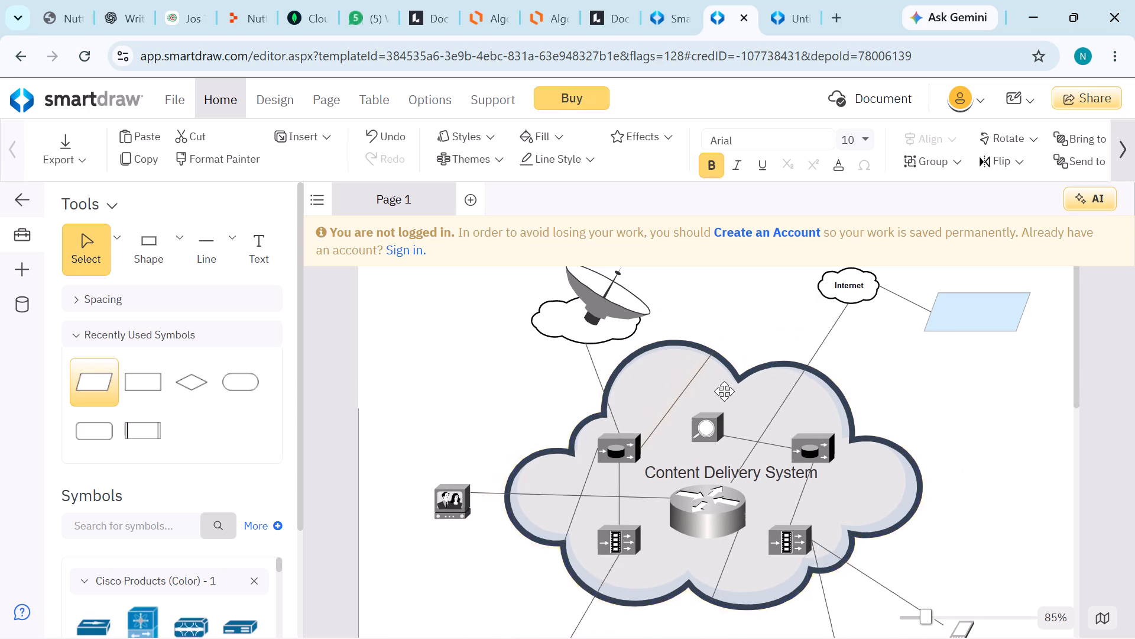
# Detach the diagonal line from the upper-left device and the cloud's top edge, pulling its upper end outside the cloud toward the left.
pyautogui.moveTo(765, 349); pyautogui.dragTo(764, 345)
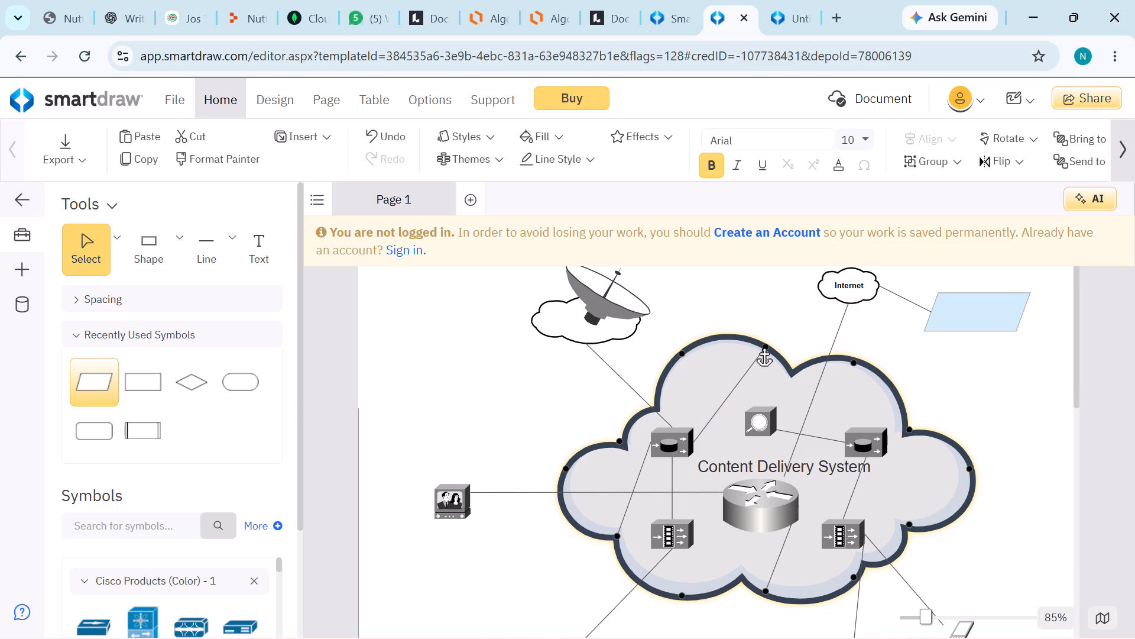
pyautogui.moveTo(764, 345); pyautogui.dragTo(732, 346)
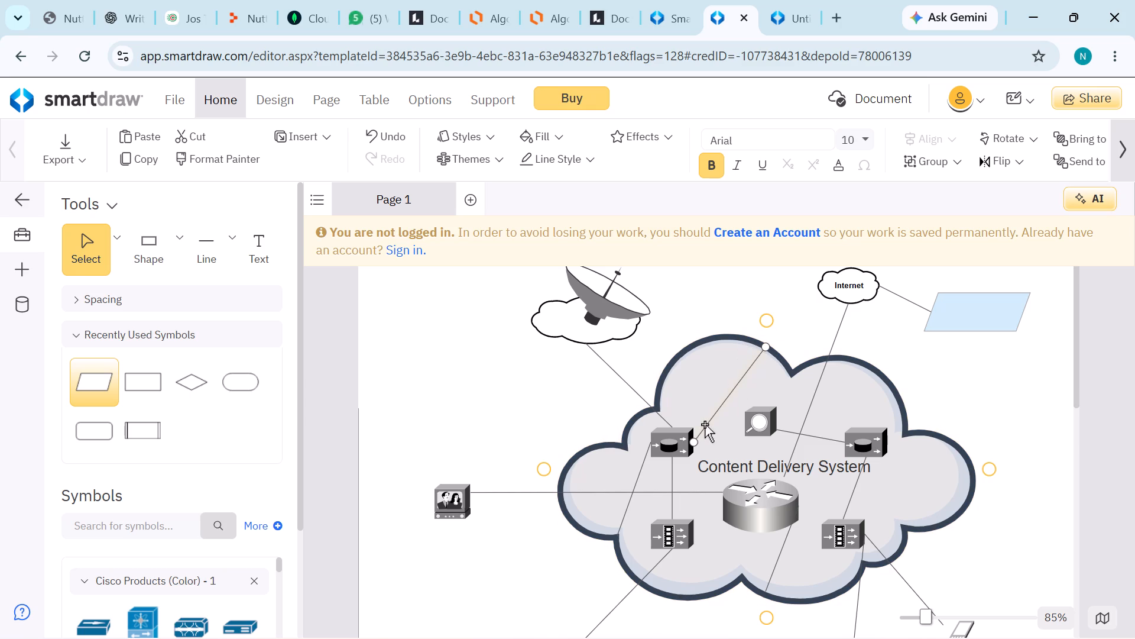
pyautogui.click(695, 441)
pyautogui.moveTo(698, 389); pyautogui.dragTo(731, 393)
pyautogui.moveTo(740, 390); pyautogui.dragTo(777, 393)
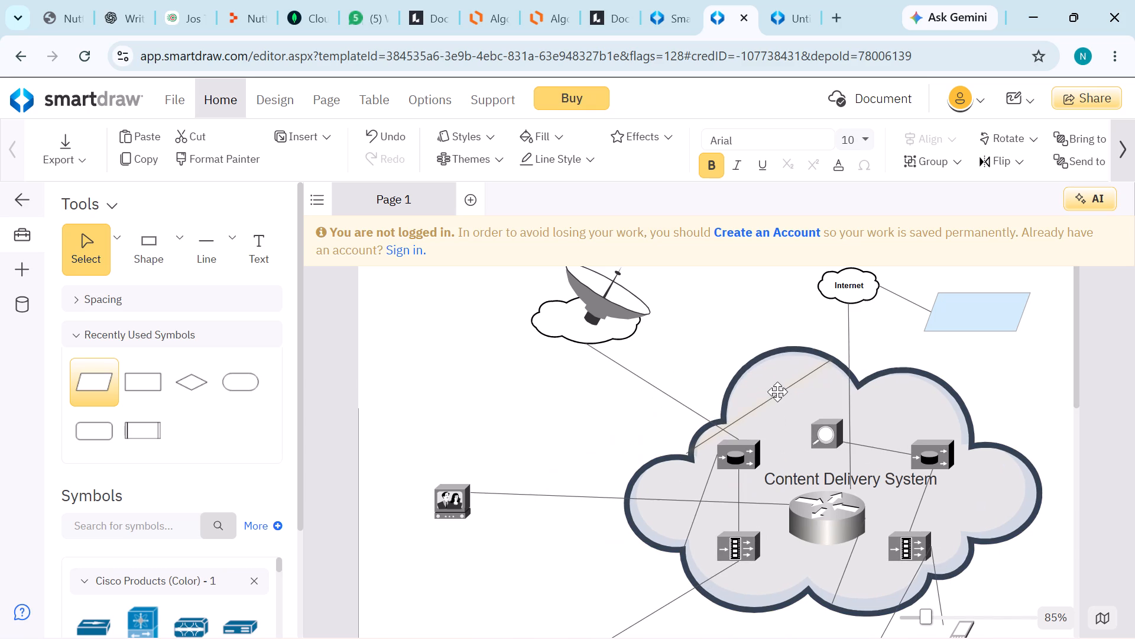
pyautogui.moveTo(830, 360); pyautogui.dragTo(507, 382)
pyautogui.click(599, 413)
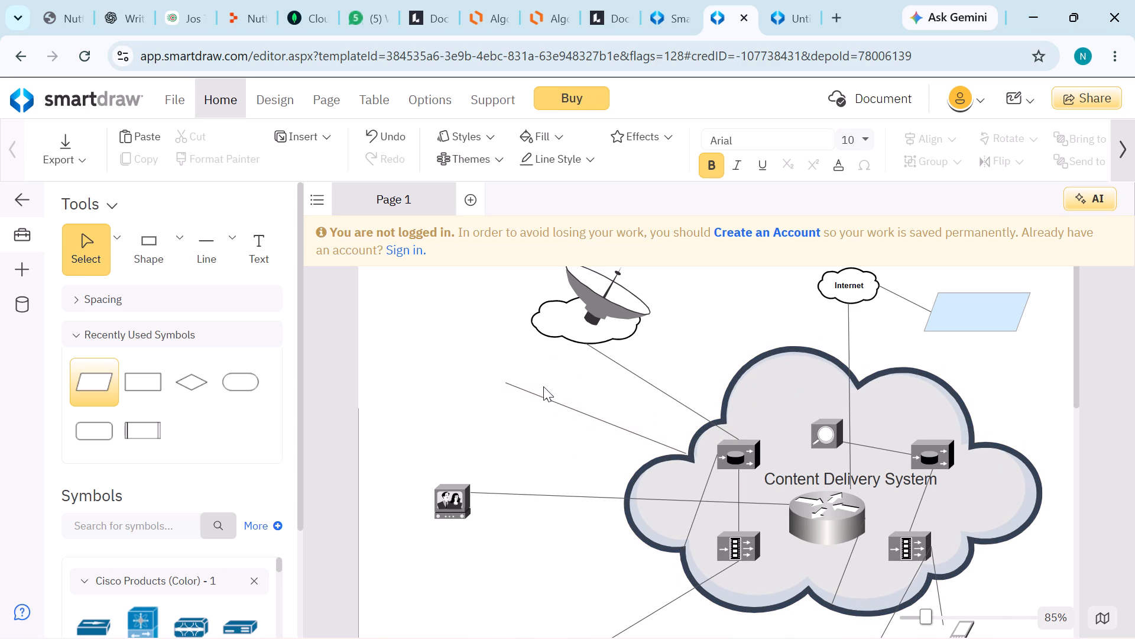
# Move the detached diagonal line to the left edge of the page and stand it nearly vertical beside the television device.
pyautogui.moveTo(559, 402); pyautogui.dragTo(487, 389)
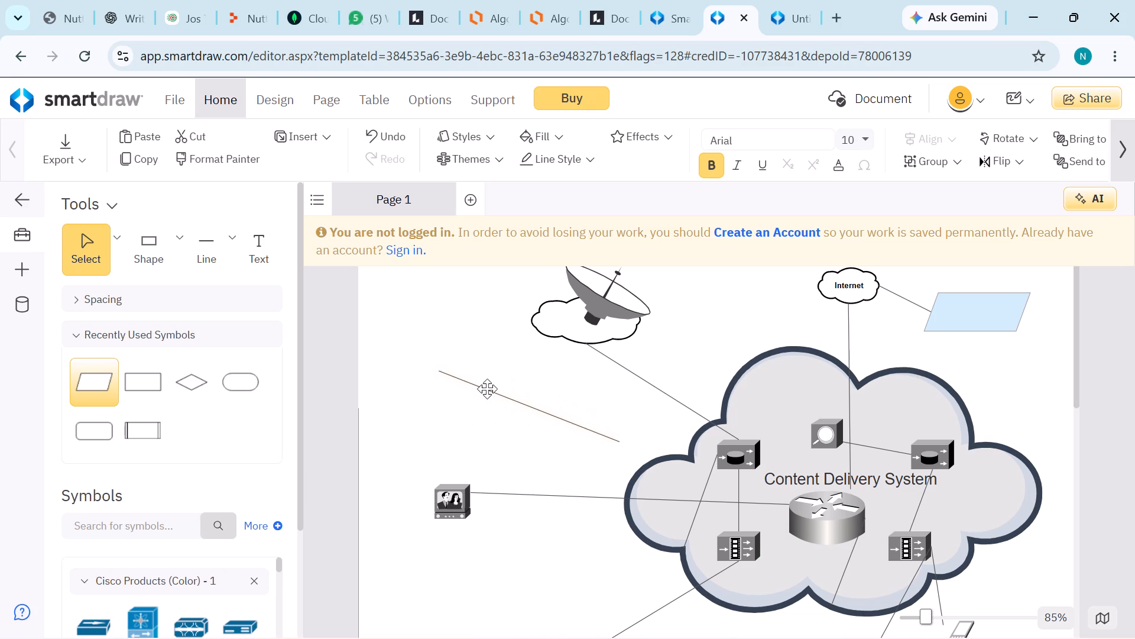
pyautogui.moveTo(487, 389); pyautogui.dragTo(394, 372)
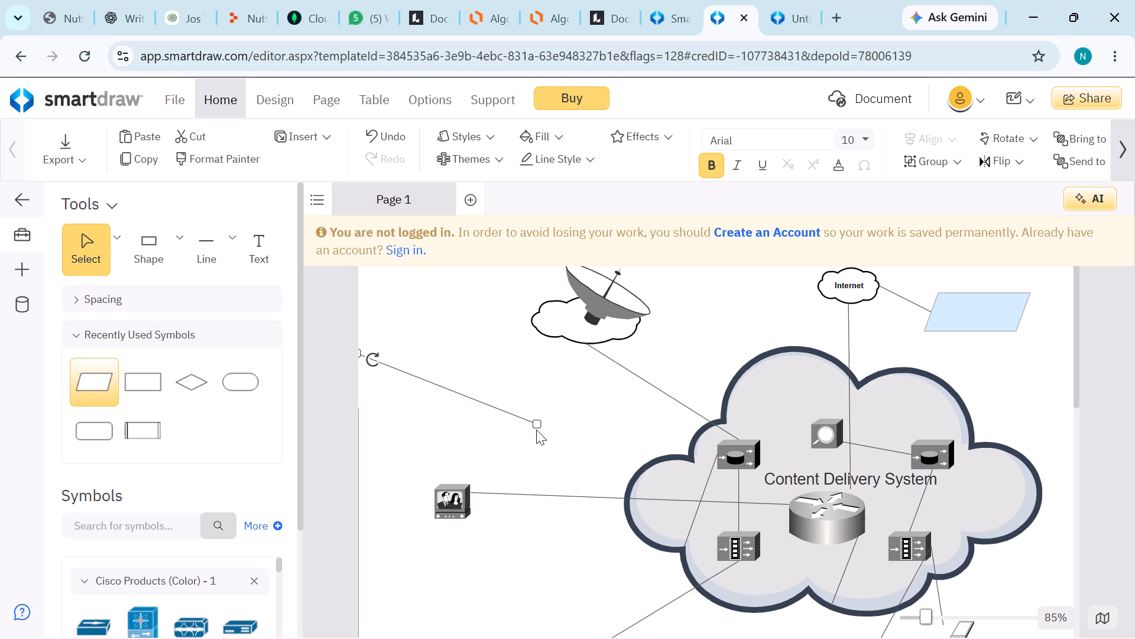
pyautogui.moveTo(536, 430); pyautogui.dragTo(509, 456)
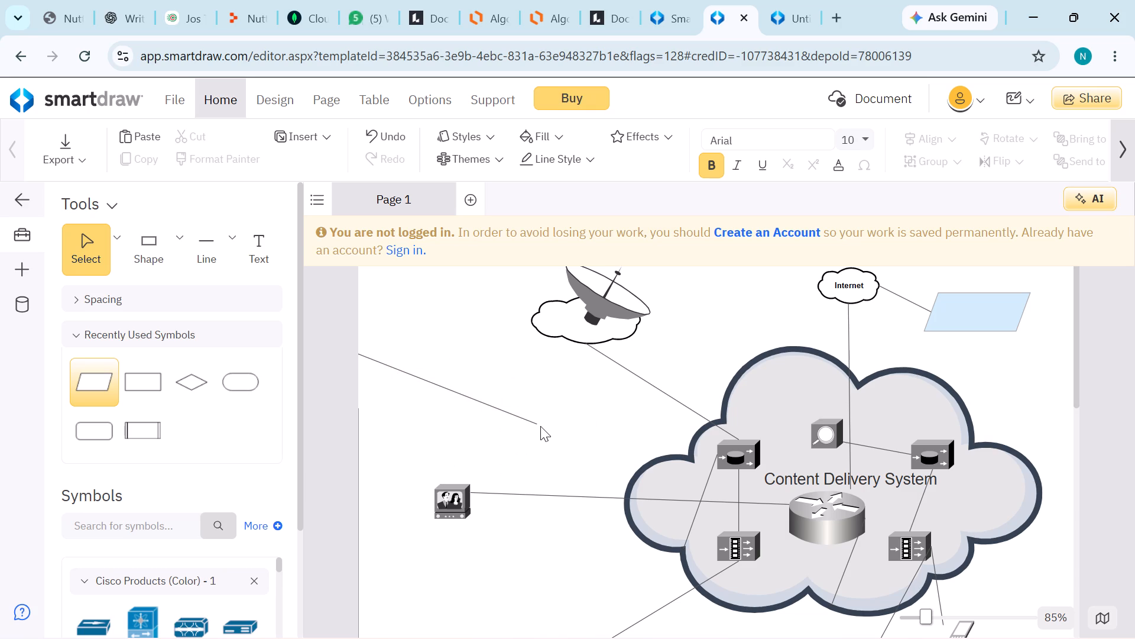
pyautogui.click(533, 422)
pyautogui.moveTo(539, 424); pyautogui.dragTo(352, 480)
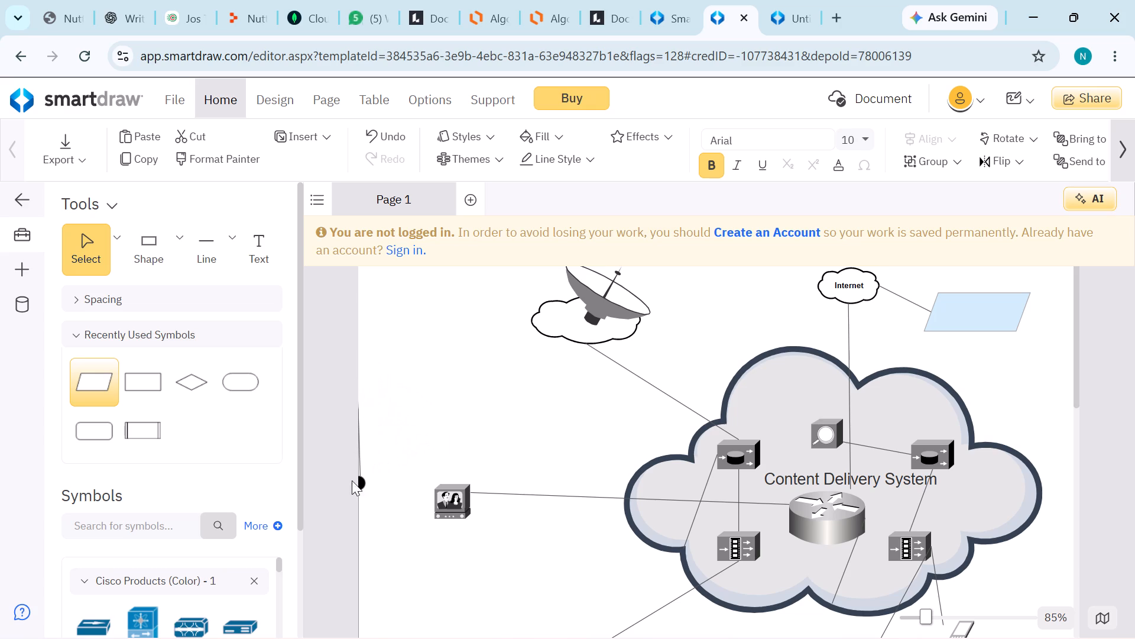
pyautogui.moveTo(352, 480); pyautogui.dragTo(328, 483)
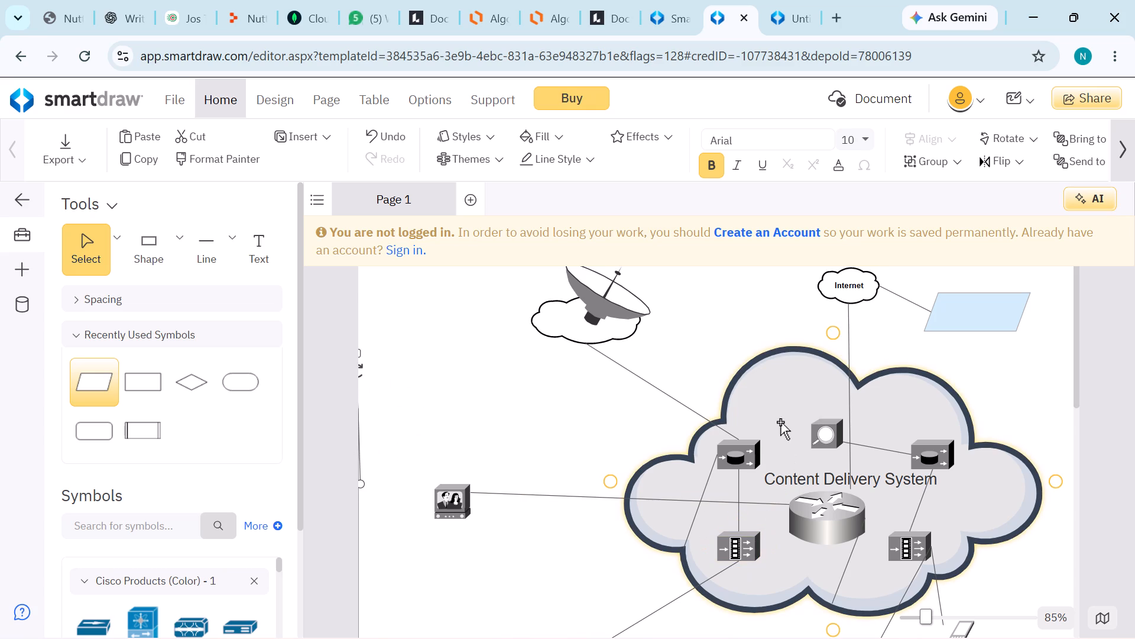
# Move the large Content Delivery System cloud and its devices left so the cloud's left lobe overlaps the television device.
pyautogui.moveTo(780, 422); pyautogui.dragTo(542, 448)
pyautogui.click(611, 425)
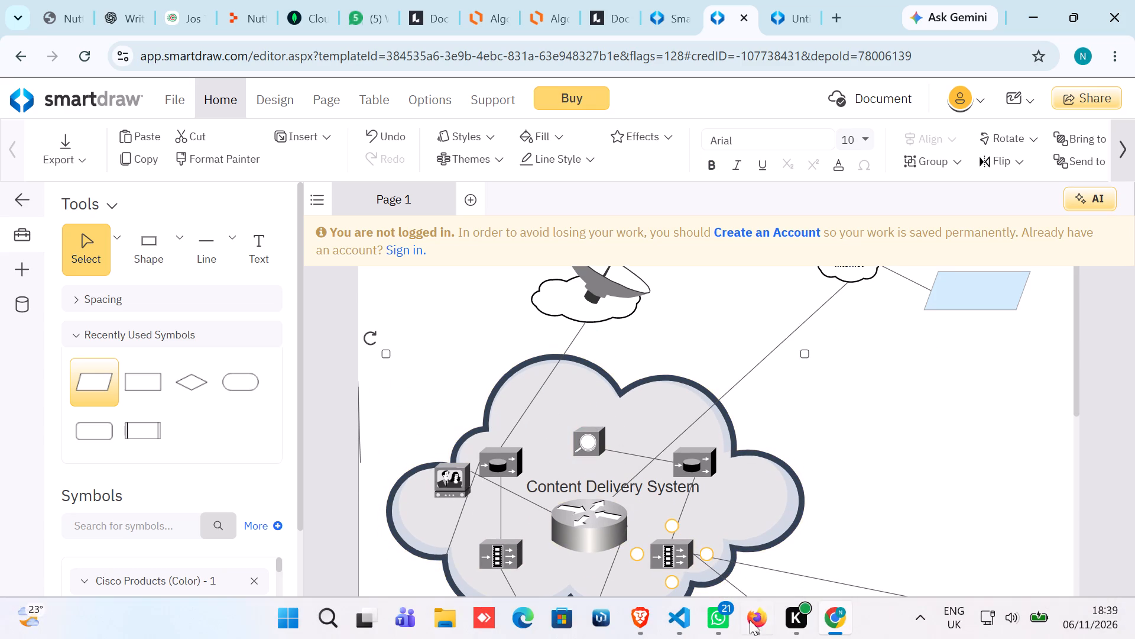